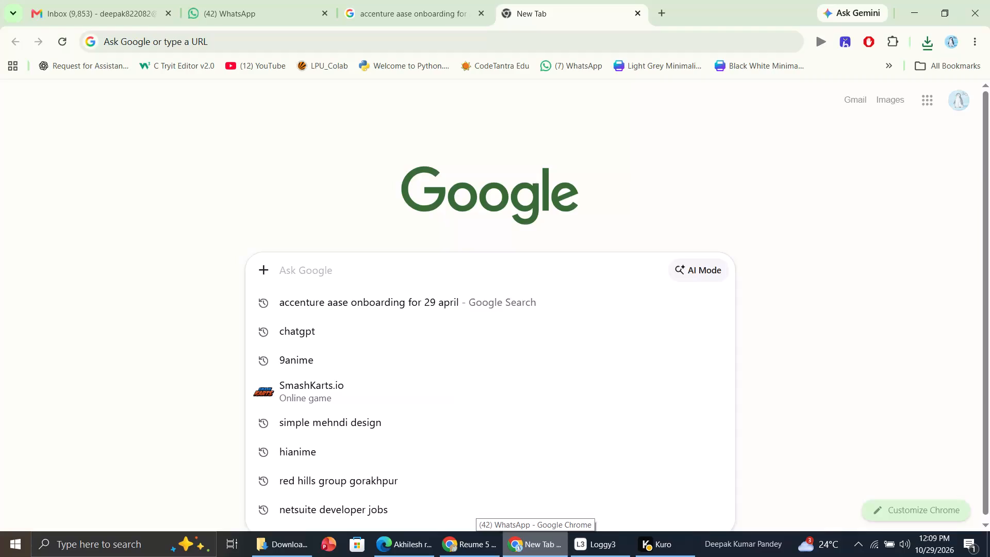
Search the web for "convert pdf to word" and open iLovePDF's PDF to Word converter.
type("convert")
key("space")
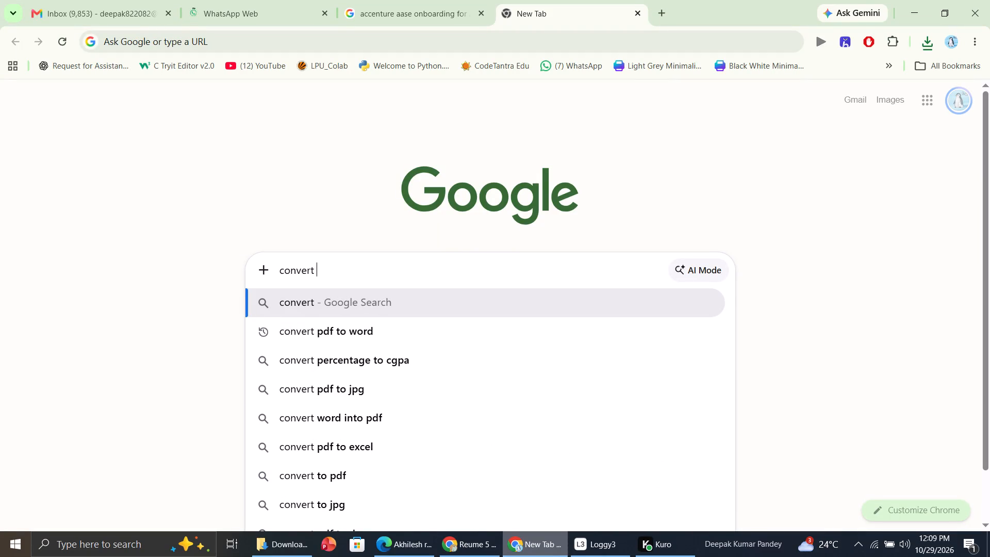
type("pdf")
key("space")
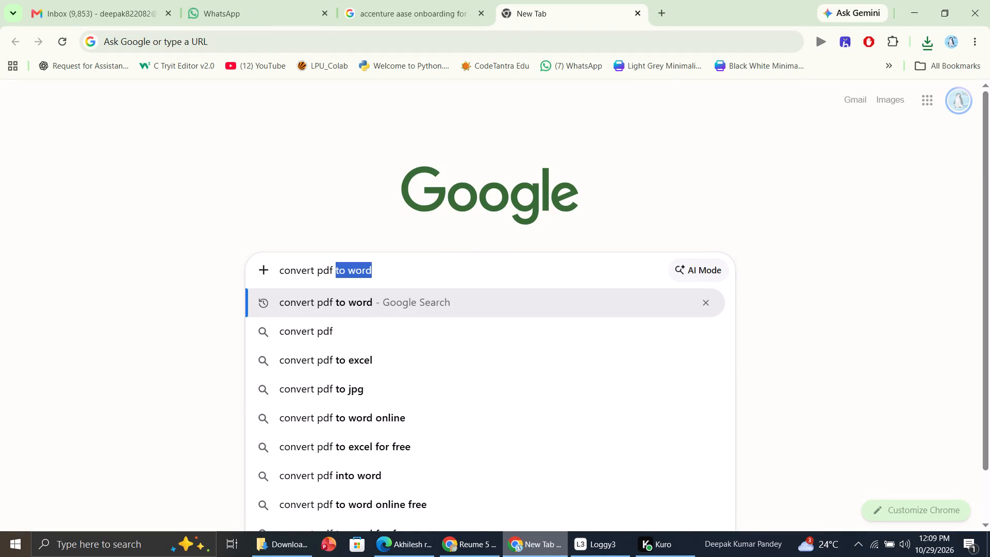
left_click(368, 305)
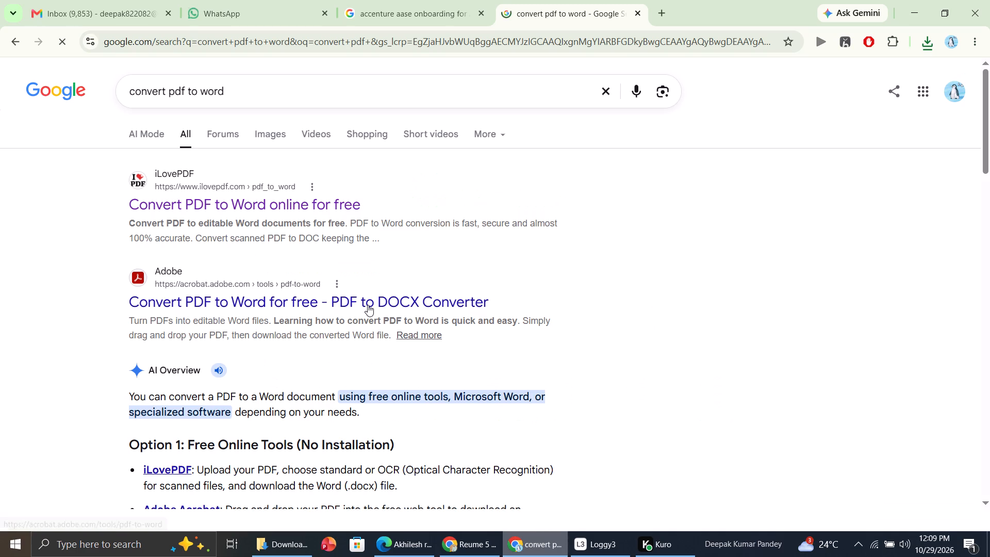
left_click(240, 201)
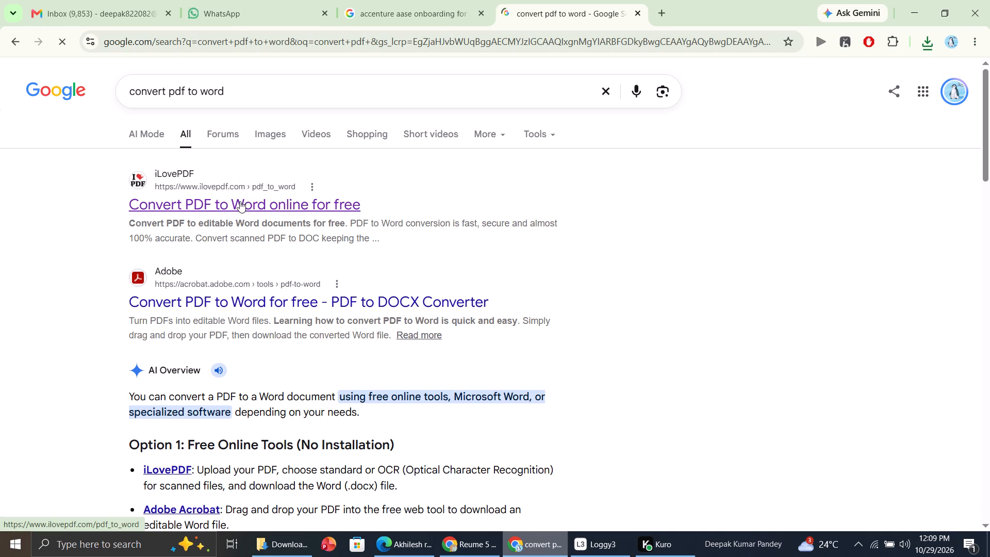
Upload Class_4_Social_Environment_Class_9_Format (1) from Downloads and convert it to Word with No OCR.
left_click(499, 250)
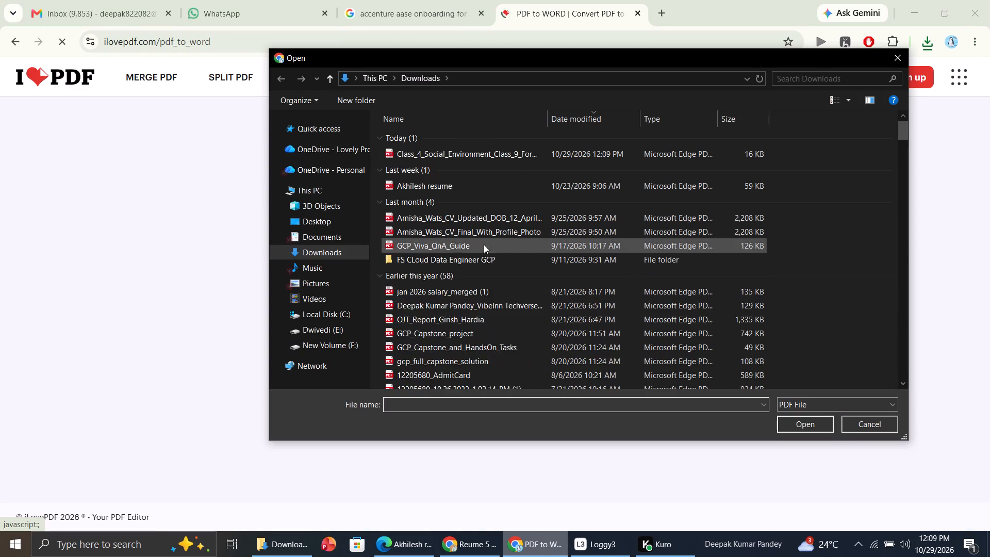
left_click(430, 153)
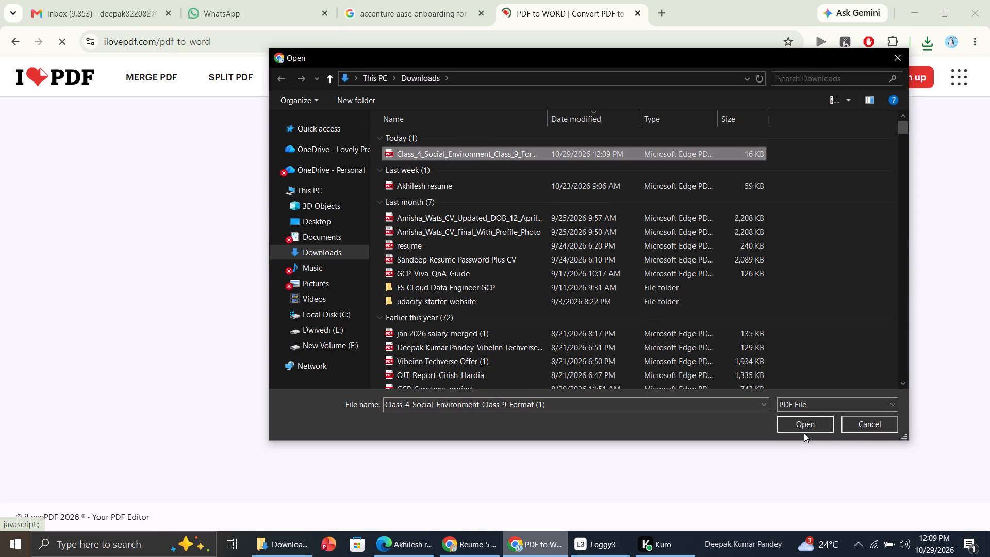
left_click(804, 433)
left_click(804, 425)
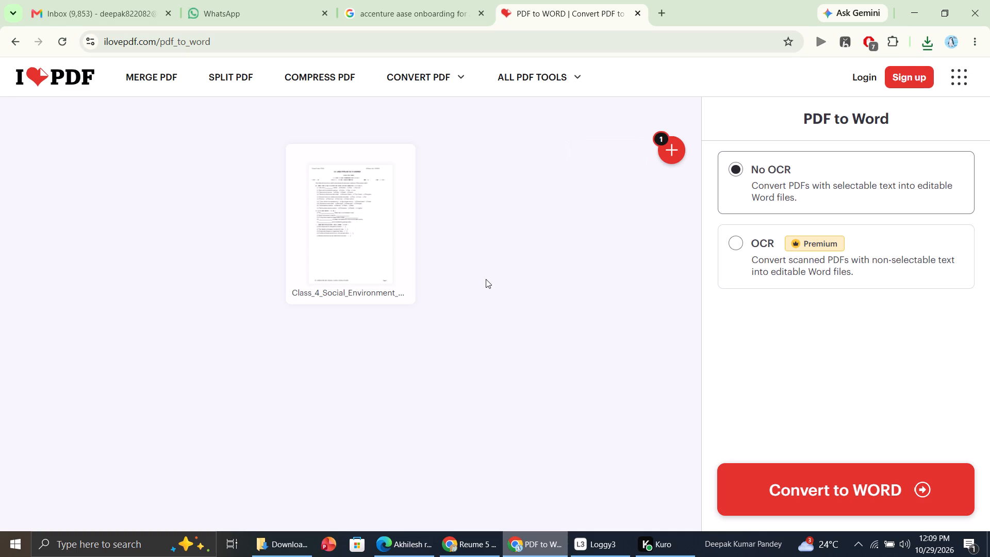
left_click(836, 492)
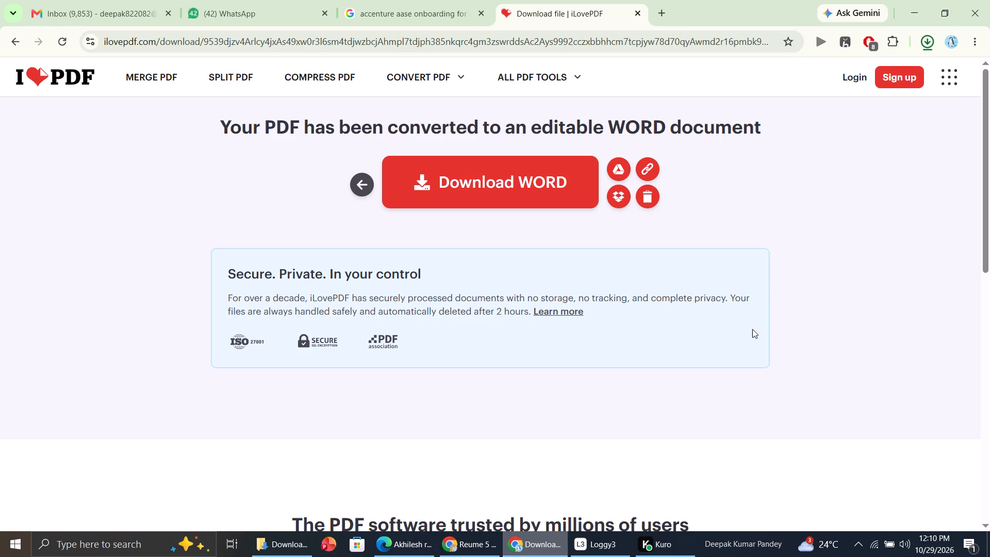
Show the converted document in the Downloads folder and open Class_4_Social_Environment_Class_9_Format (1) in Word.
left_click(890, 75)
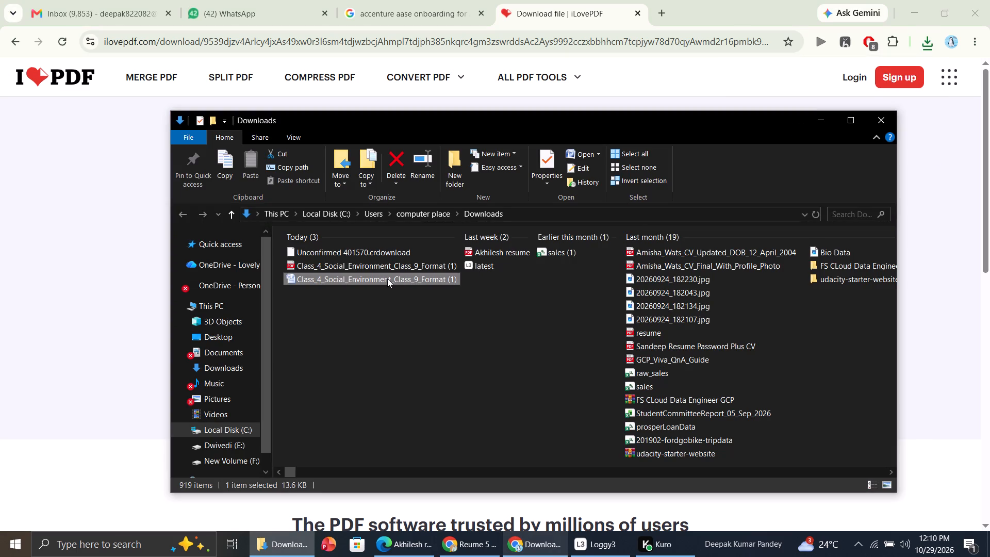
double_click(387, 278)
left_click(369, 320)
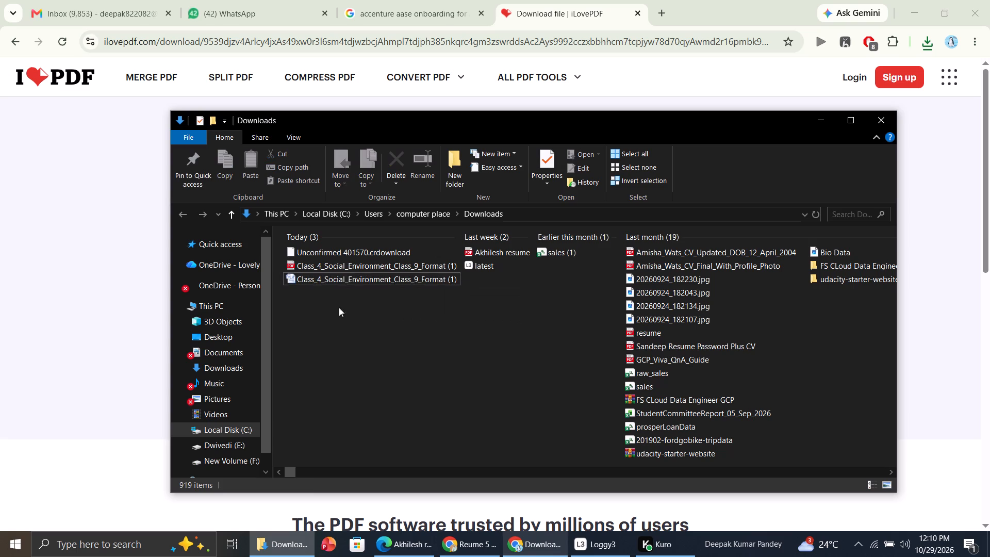
double_click(325, 278)
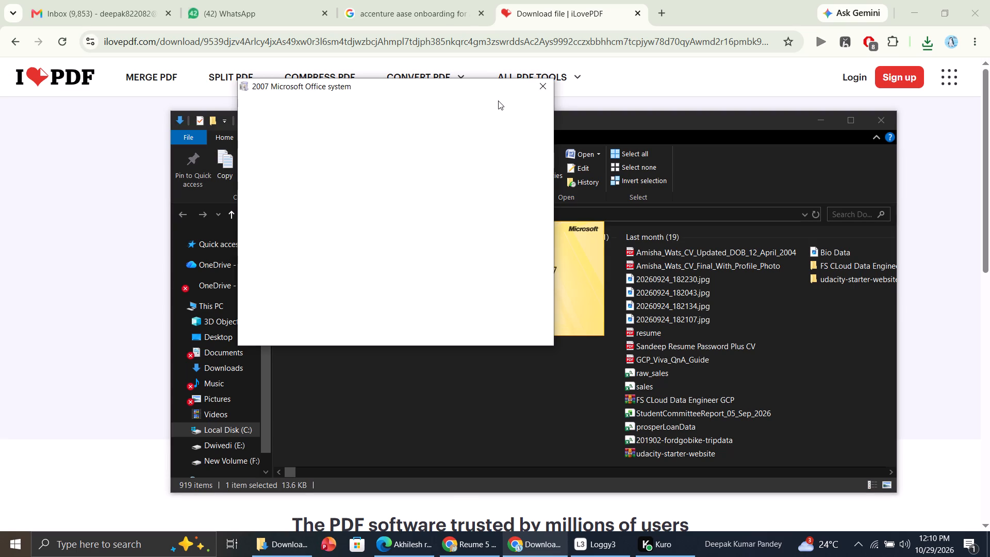
Close the unresponsive Office setup, cancel the Windows Installer and dismiss the remaining Word dialog to reach the document.
left_click(543, 85)
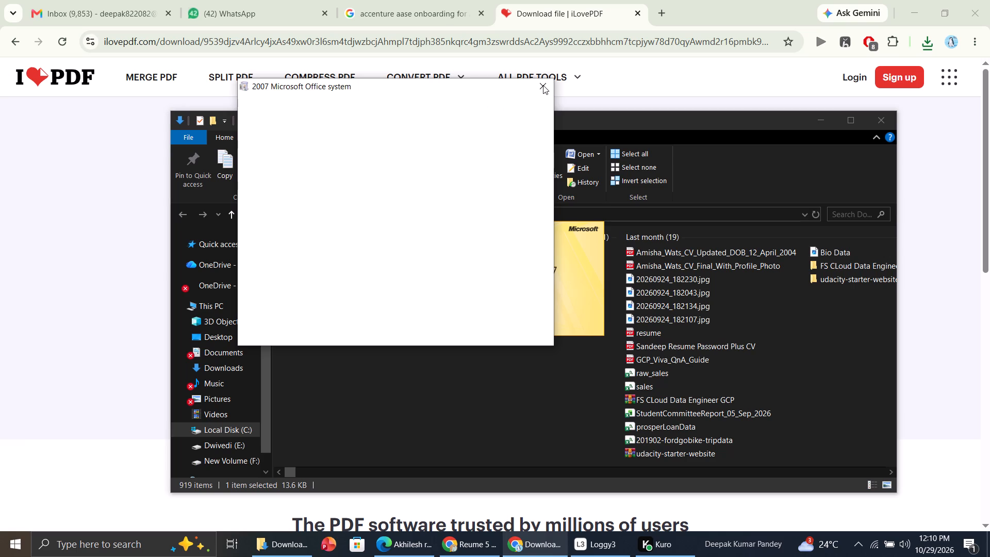
left_click(543, 85)
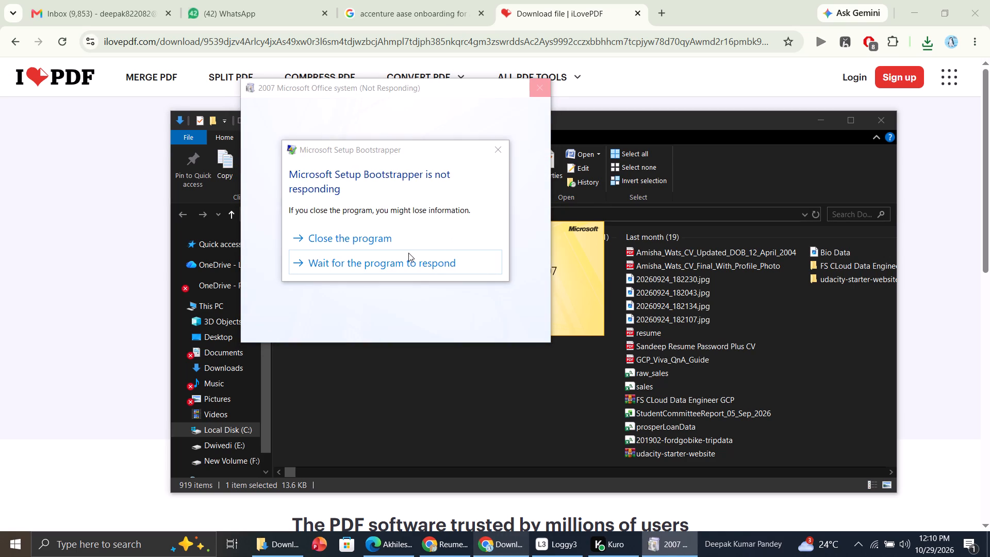
left_click(407, 241)
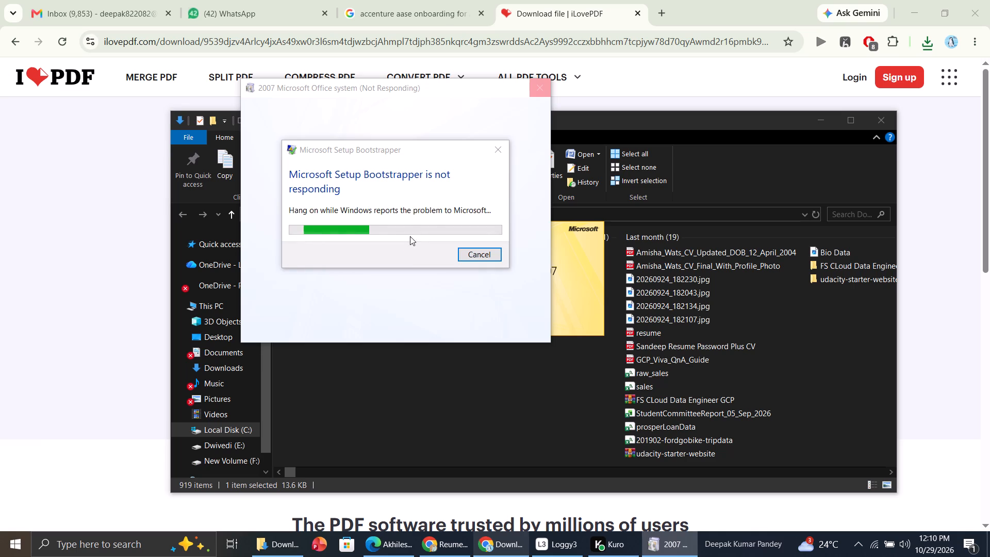
left_click(506, 147)
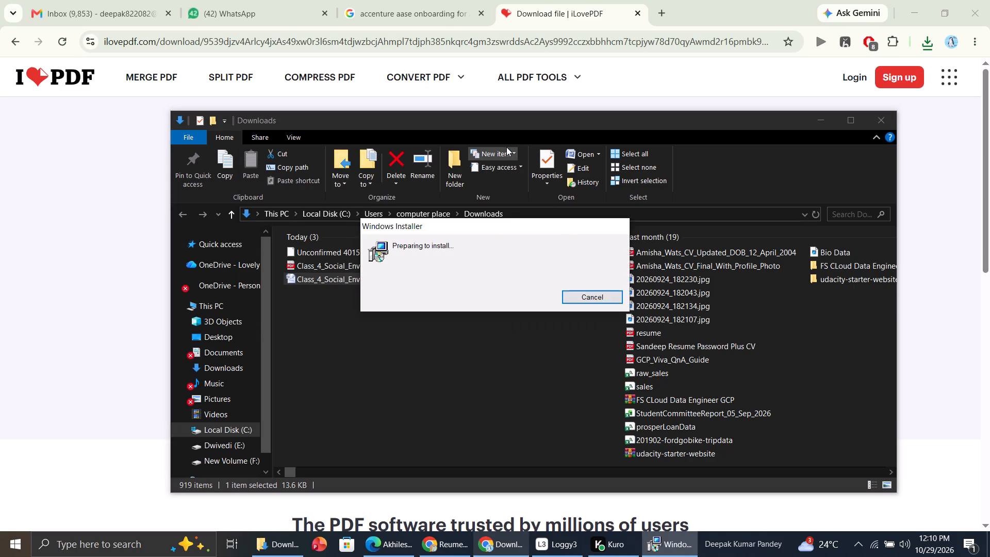
left_click(583, 295)
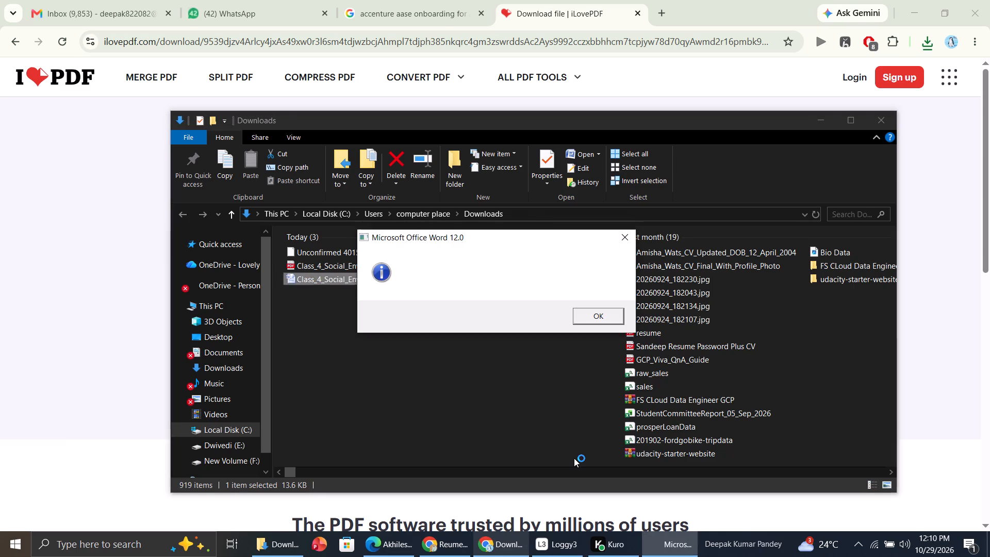
left_click(601, 317)
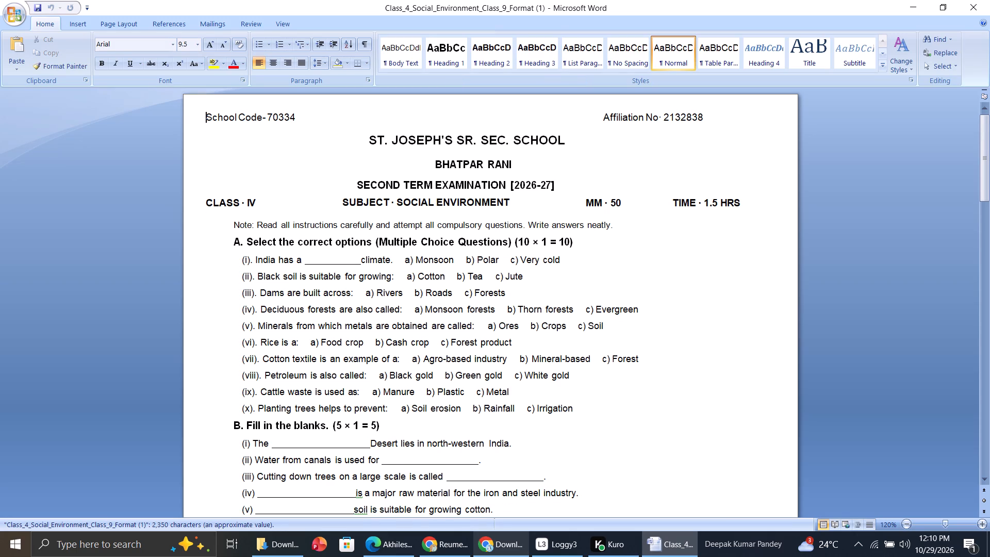
Remove the indent before BHATPAR RANI and reposition the line beneath the school name with 18 leading spaces.
left_click(435, 161)
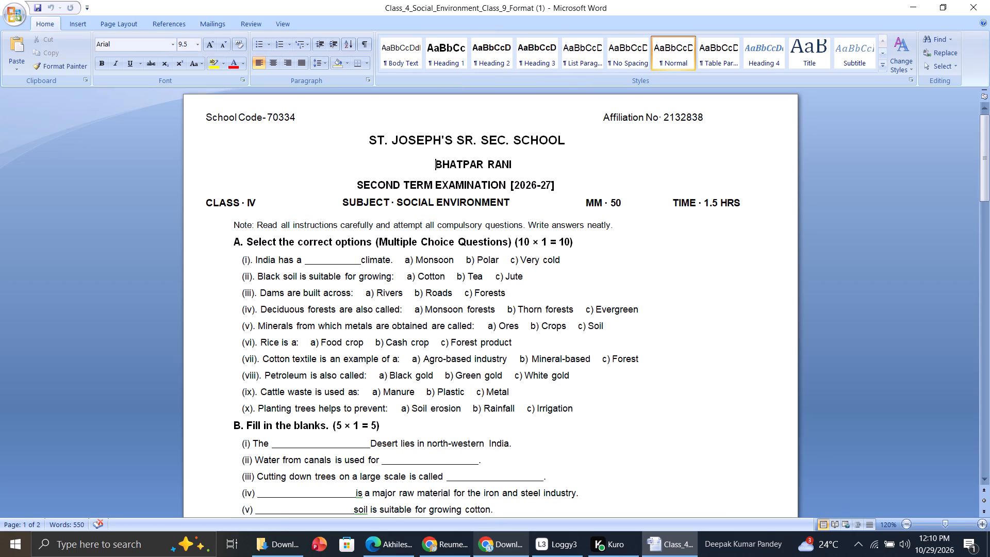
key("BackSpace")
key("BackSpace")
key("space")
key("space")
key("space")
key("space")
key("space")
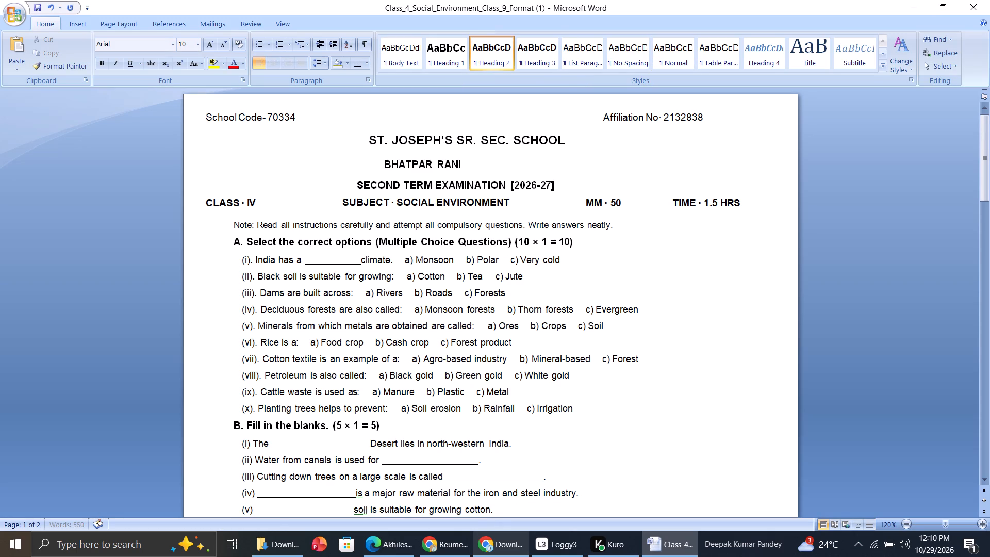
key("space")
key("space")
key("space")
key("space")
key("space")
key("space")
key("space")
key("space")
key("space")
key("space")
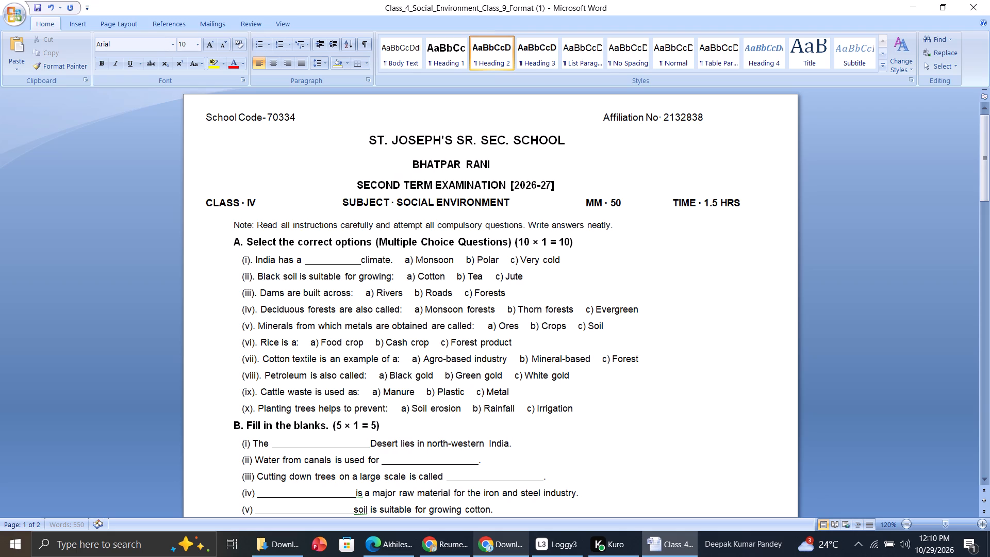
key("space")
key("space")
key("space")
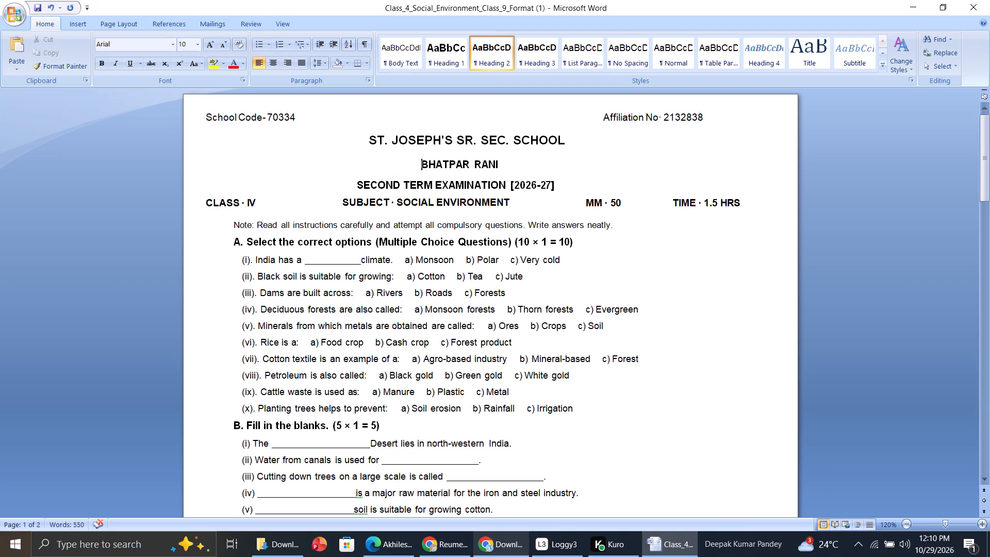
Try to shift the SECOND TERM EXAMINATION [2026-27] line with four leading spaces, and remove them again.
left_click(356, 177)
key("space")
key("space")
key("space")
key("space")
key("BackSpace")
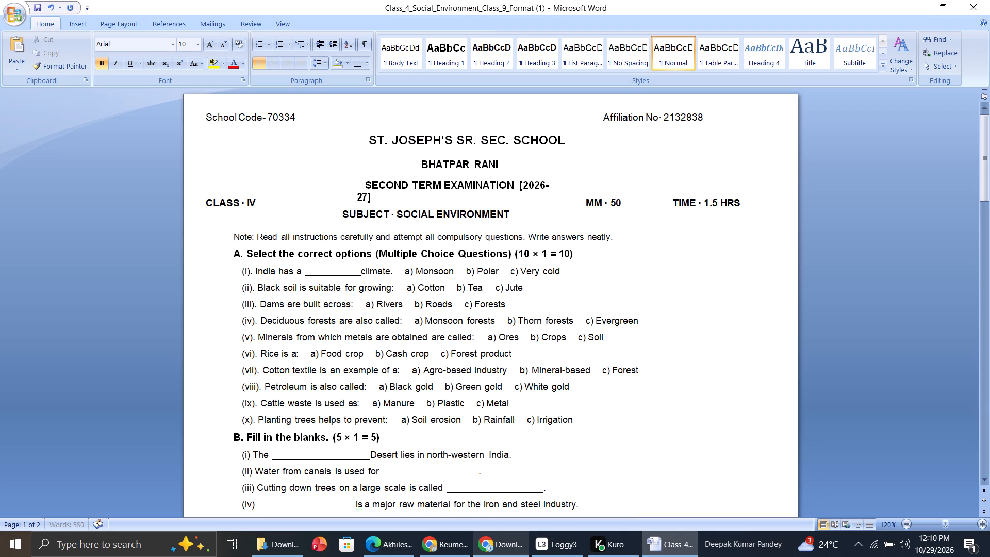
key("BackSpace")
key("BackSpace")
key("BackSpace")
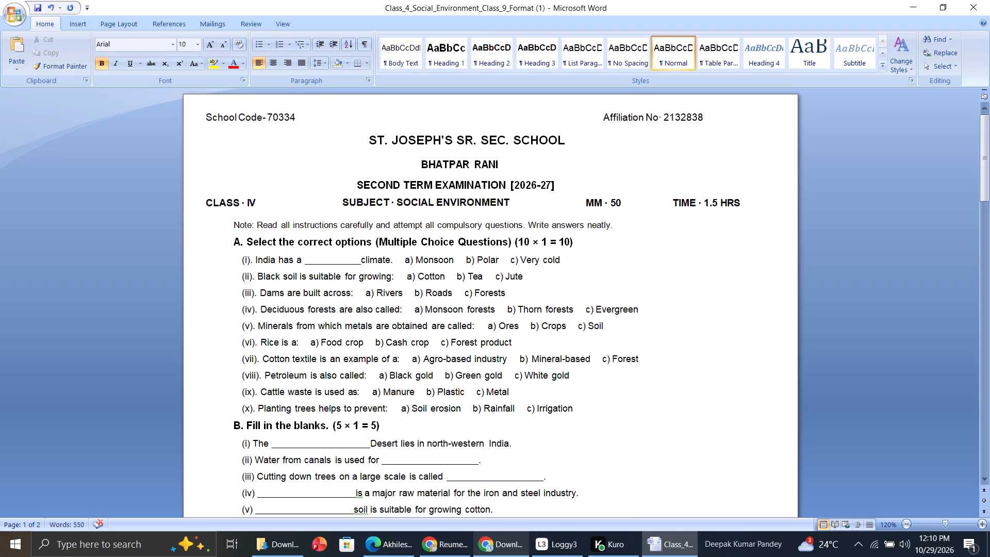
Remove the indent before ST. JOSEPH'S SR. SEC. SCHOOL and reposition the heading near the page centre with 22 leading spaces.
left_click(368, 132)
key("BackSpace")
key("BackSpace")
key("space")
key("space")
key("space")
key("space")
key("space")
key("space")
key("space")
key("space")
key("space")
key("space")
key("space")
key("space")
key("space")
key("space")
key("space")
key("space")
key("space")
key("space")
key("space")
key("space")
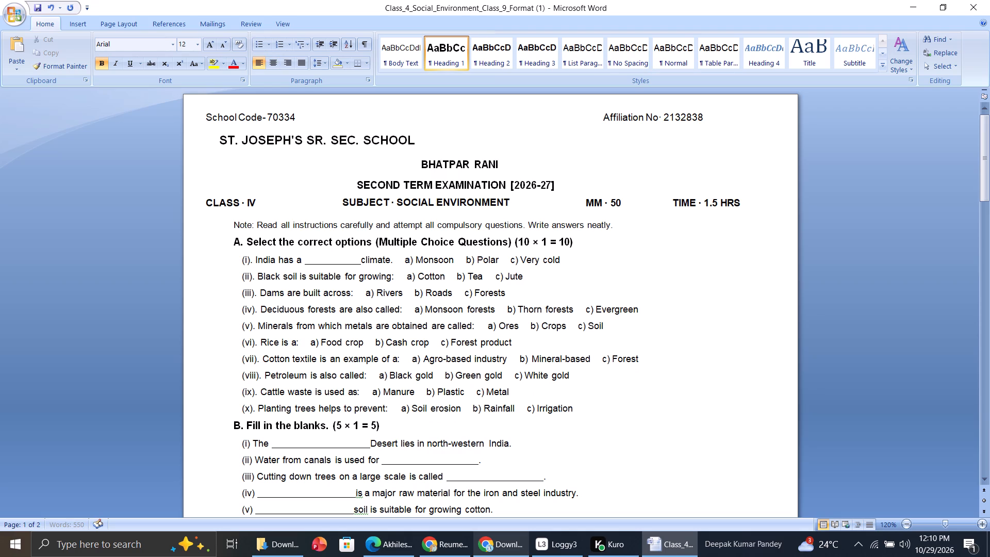
key("space")
key("space")
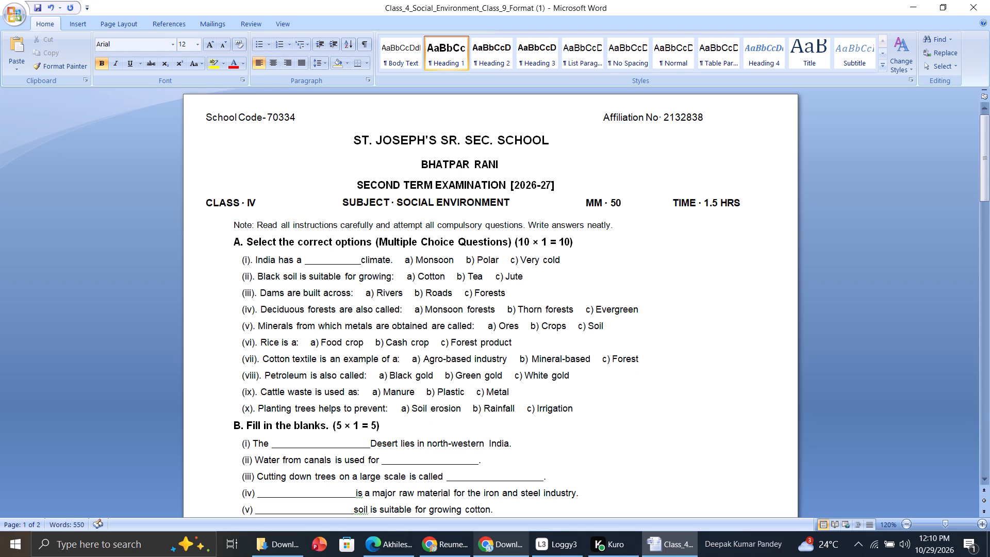
Delete five leading spaces before BHATPAR RANI to align it under the school name.
left_click(422, 158)
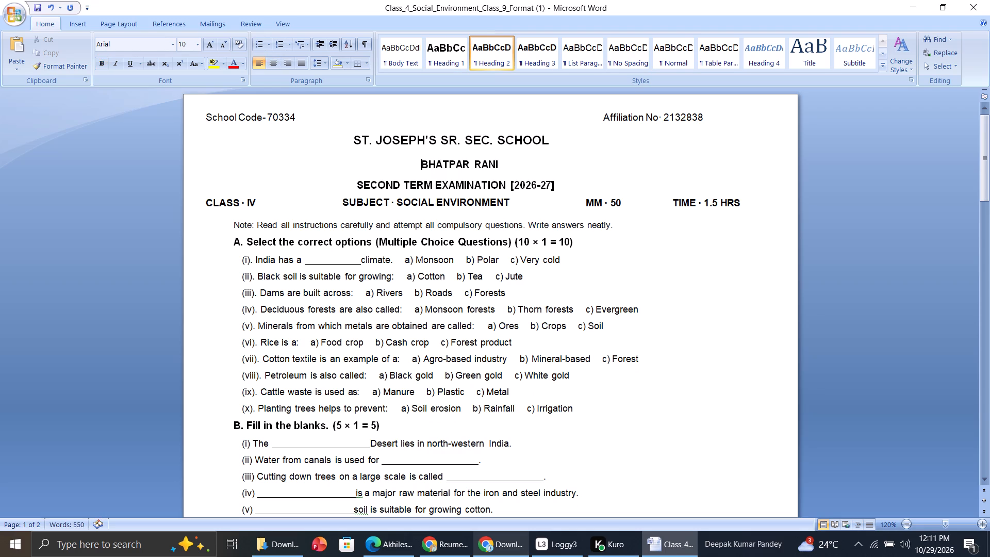
key("BackSpace")
key("BackSpace")
key("BackSpace")
key("BackSpace")
key("BackSpace")
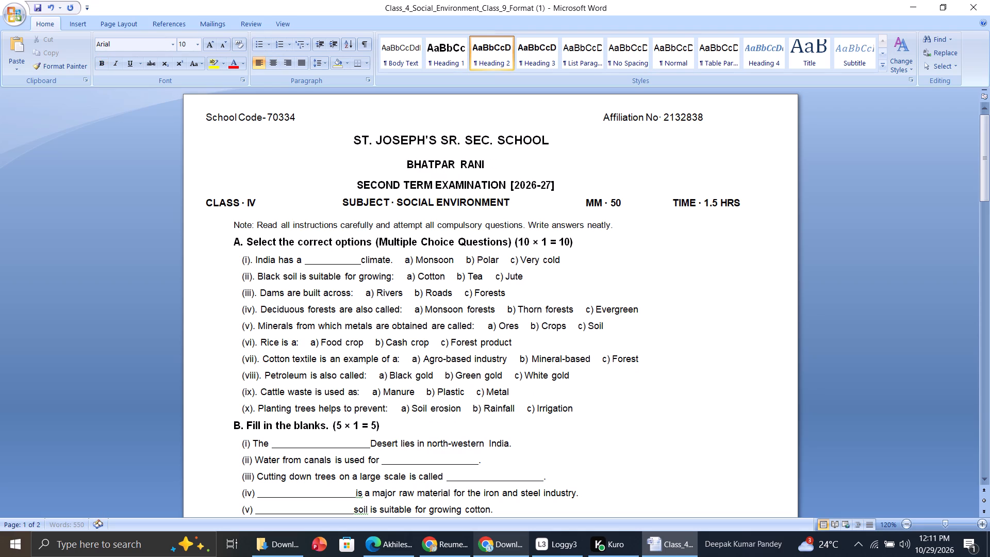
Remove the spacing before SUBJECT · SOCIAL ENVIRONMENT, joining it to the SECOND TERM EXAMINATION line, and insert a space between them.
left_click(342, 200)
key("space")
key("space")
key("space")
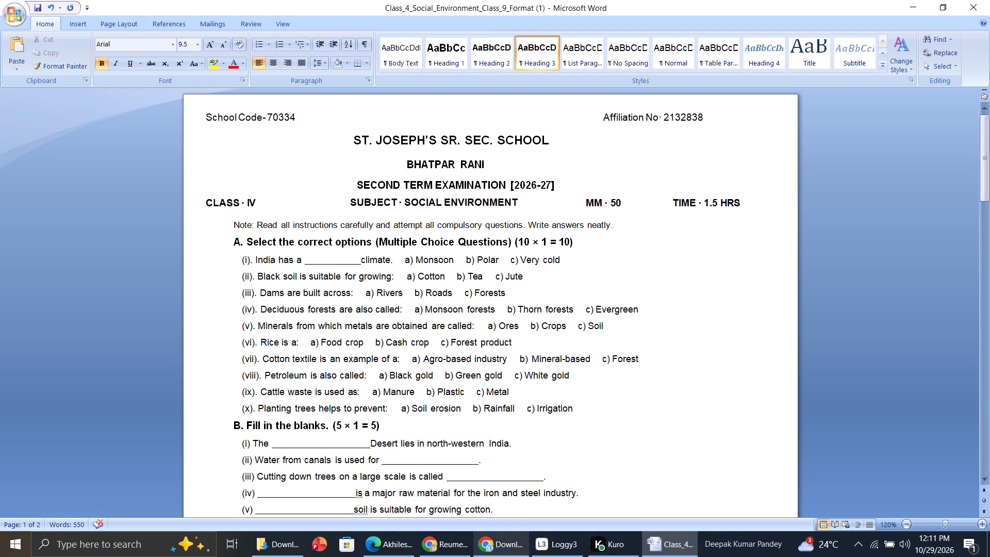
key("BackSpace")
key("BackSpace")
key("BackSpace")
key("BackSpace")
key("BackSpace")
key("BackSpace")
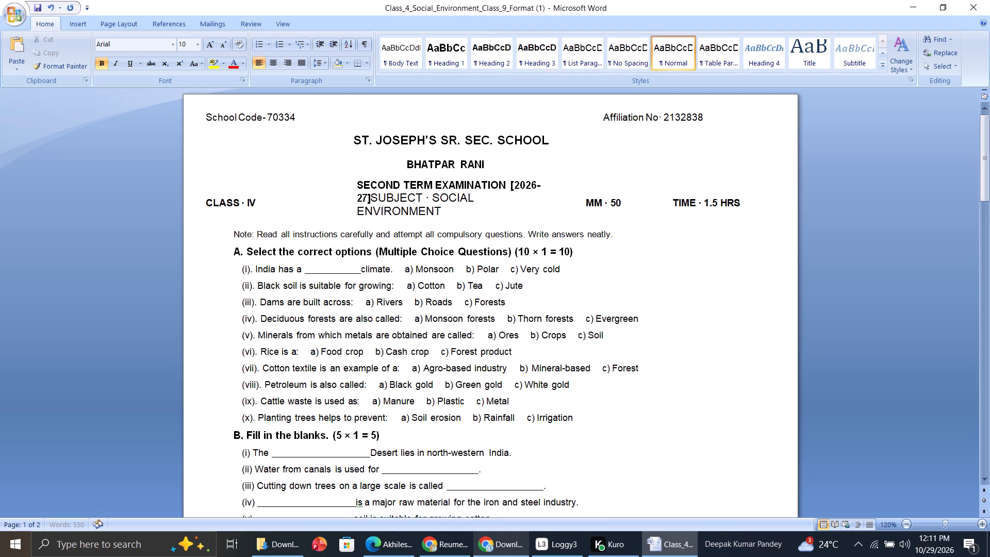
key("space")
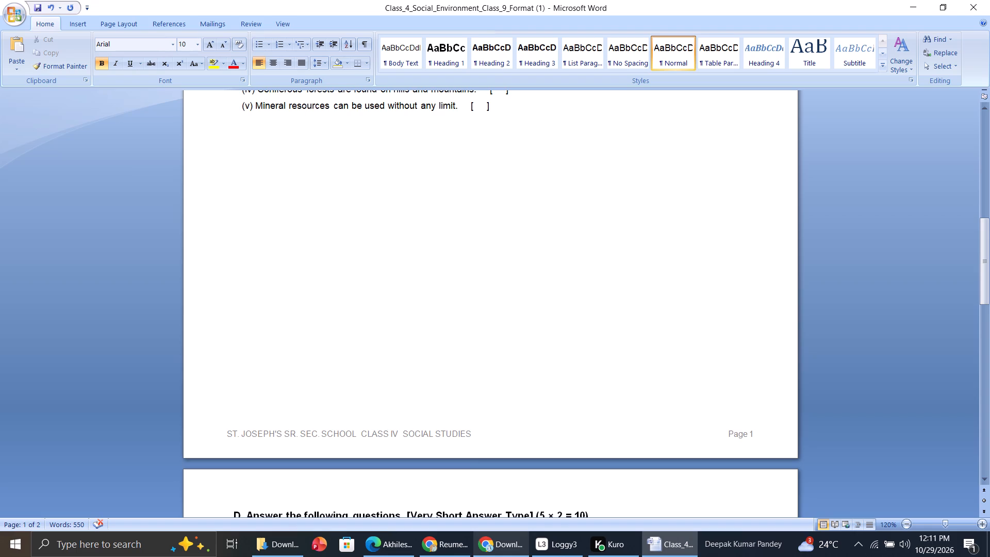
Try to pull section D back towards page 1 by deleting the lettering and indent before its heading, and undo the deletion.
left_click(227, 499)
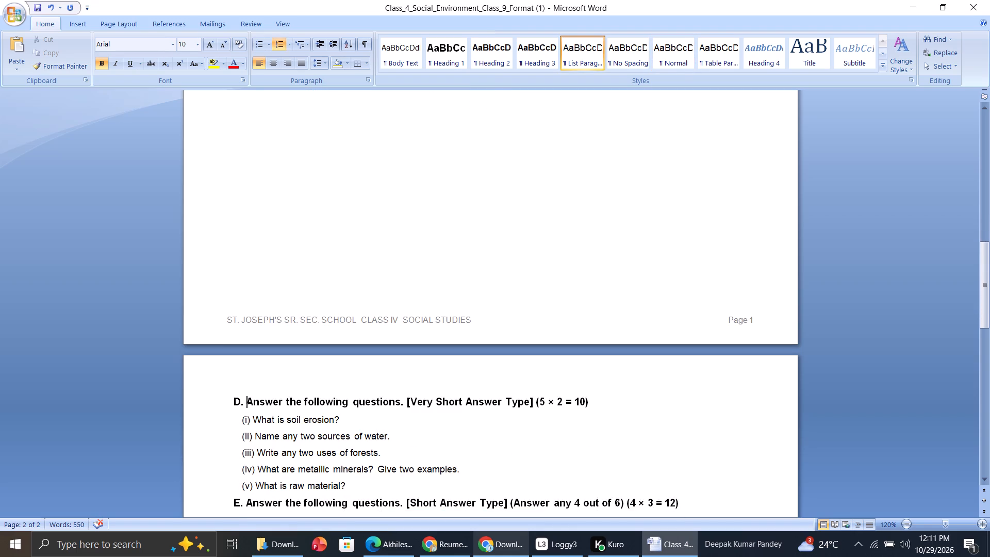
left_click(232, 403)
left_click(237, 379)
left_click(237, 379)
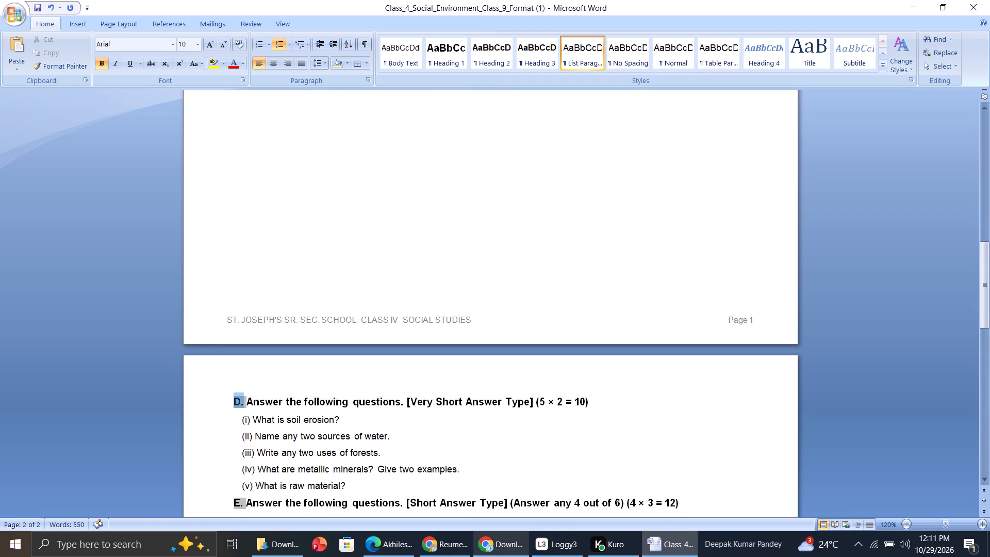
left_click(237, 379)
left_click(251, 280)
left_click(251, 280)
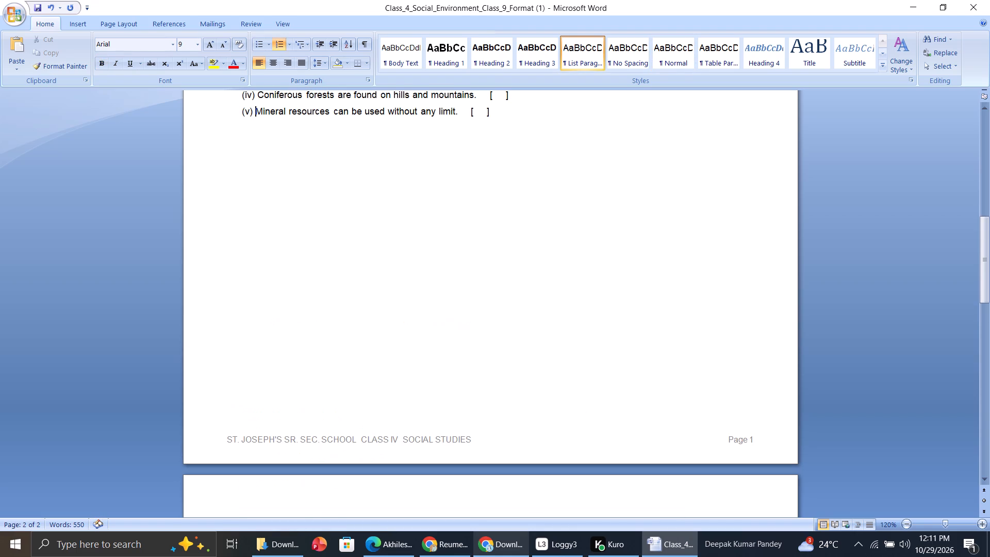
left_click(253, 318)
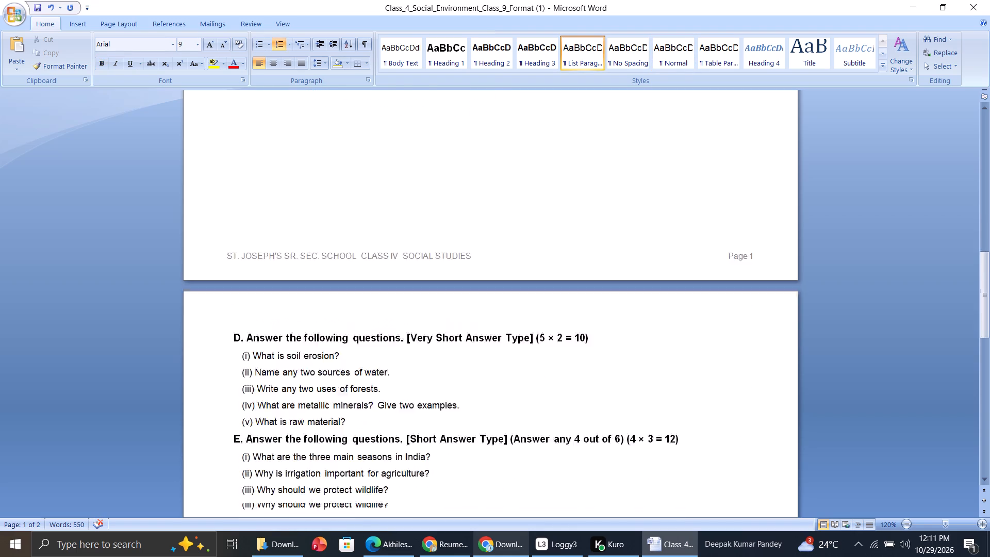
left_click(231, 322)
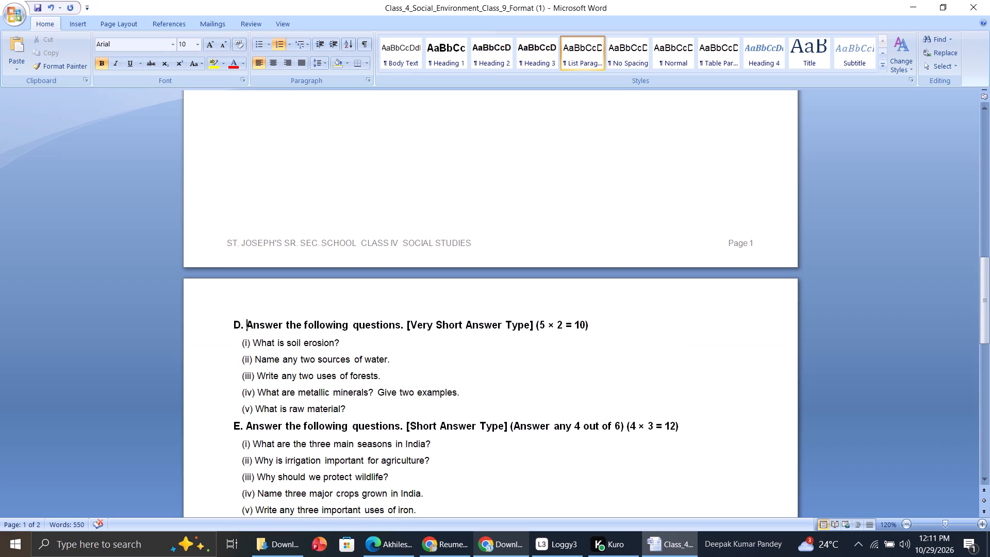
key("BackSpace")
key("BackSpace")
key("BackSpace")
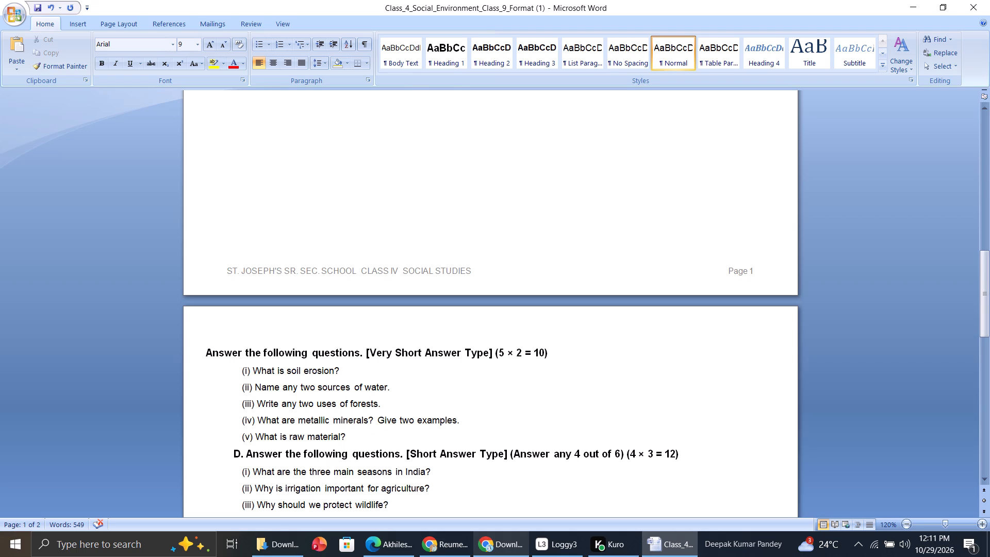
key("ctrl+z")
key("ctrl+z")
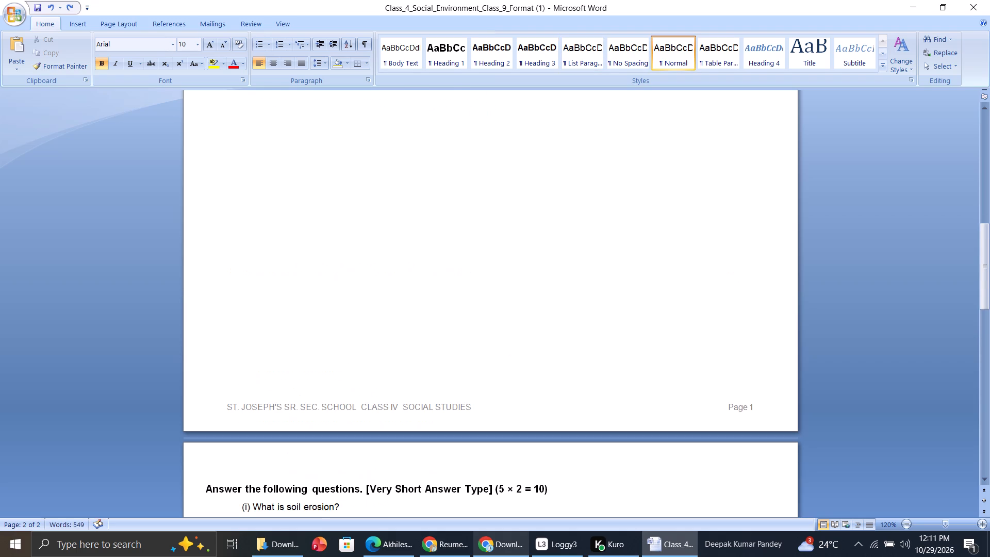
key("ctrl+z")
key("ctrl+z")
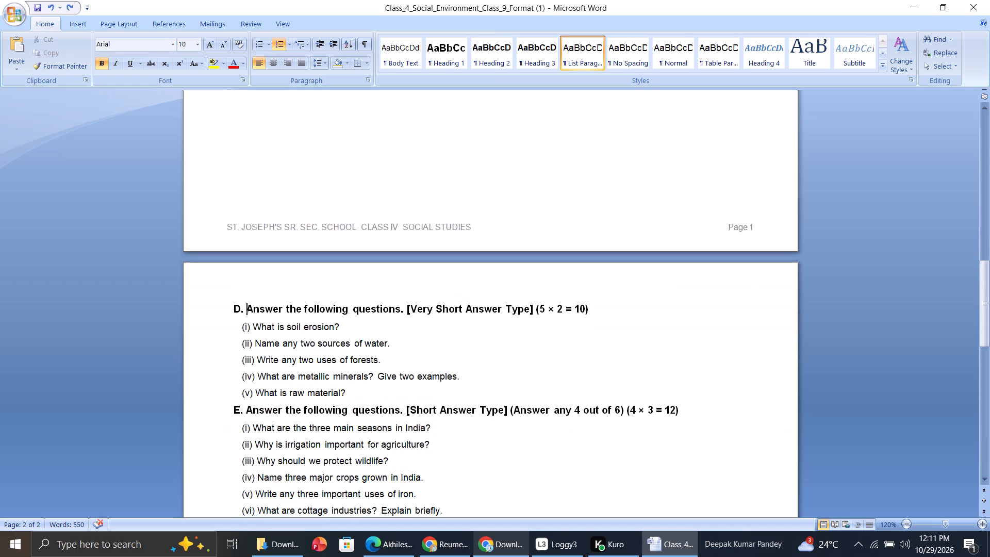
Cut everything from the section D heading through *** All the best! ***, and delete the leftover D. lettering and empty line on page 2.
left_click_drag(230, 301, 299, 497)
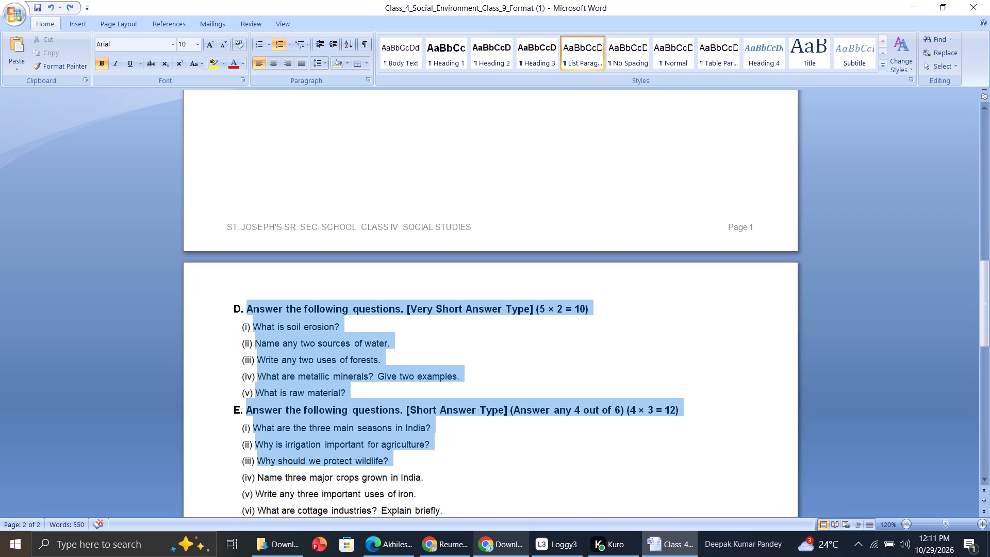
left_click_drag(299, 497, 481, 394)
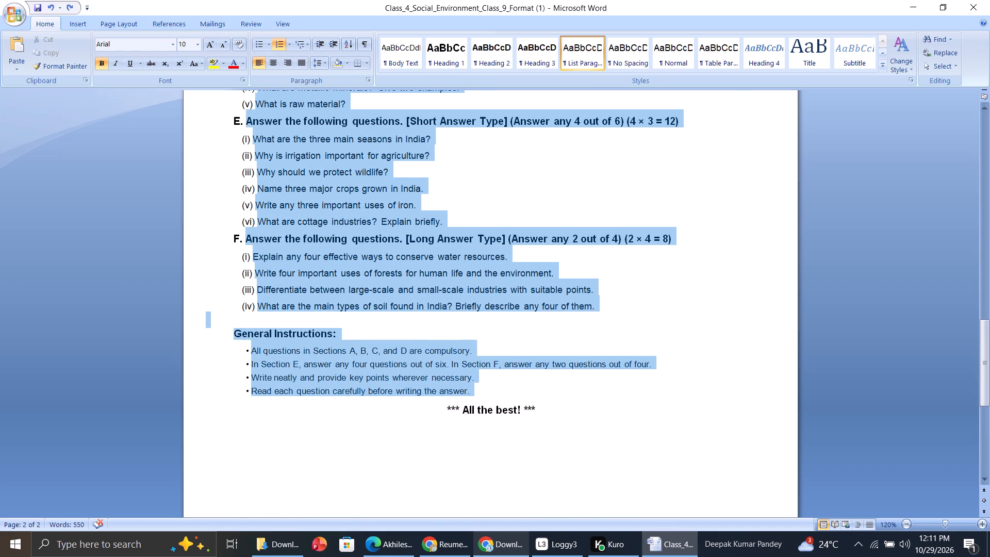
left_click_drag(481, 394, 542, 422)
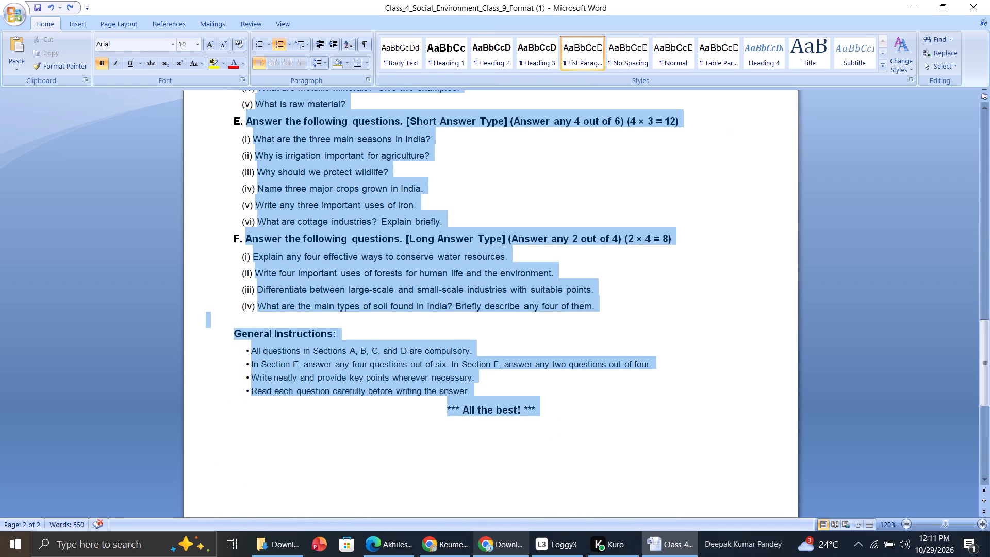
key("ctrl+x")
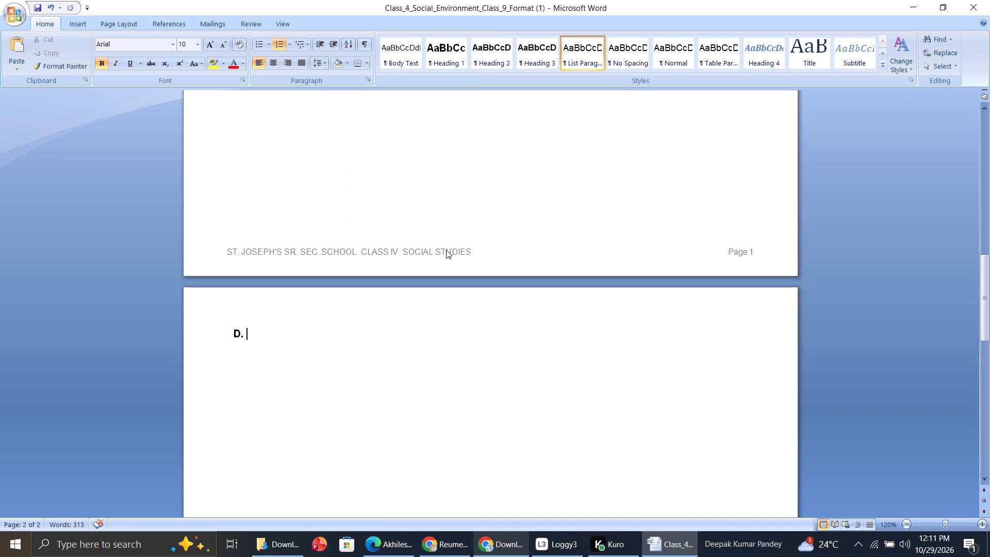
key("BackSpace")
key("BackSpace")
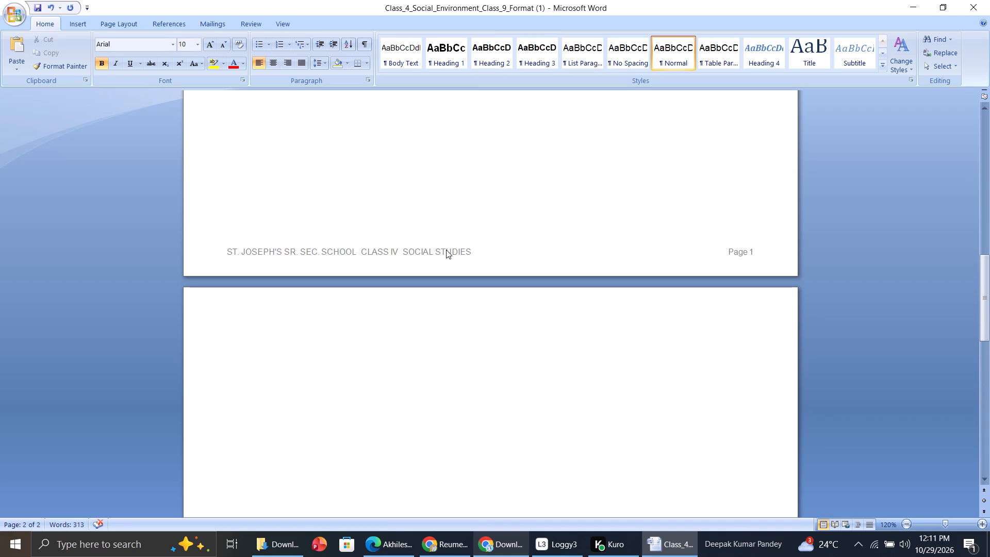
key("BackSpace")
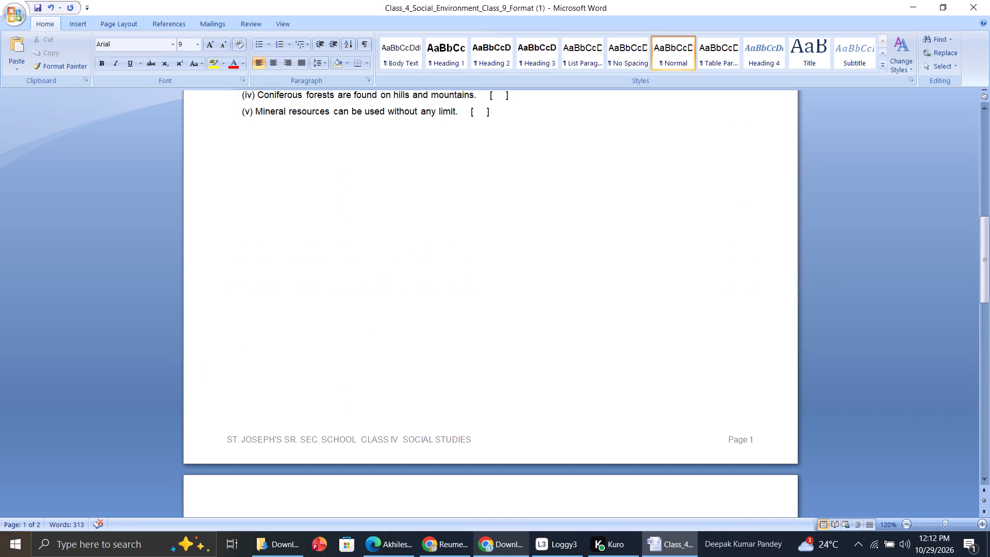
Add a new line with a space below section C on page 1 and paste the cut sections D to F, instructions and closing line.
key("Return")
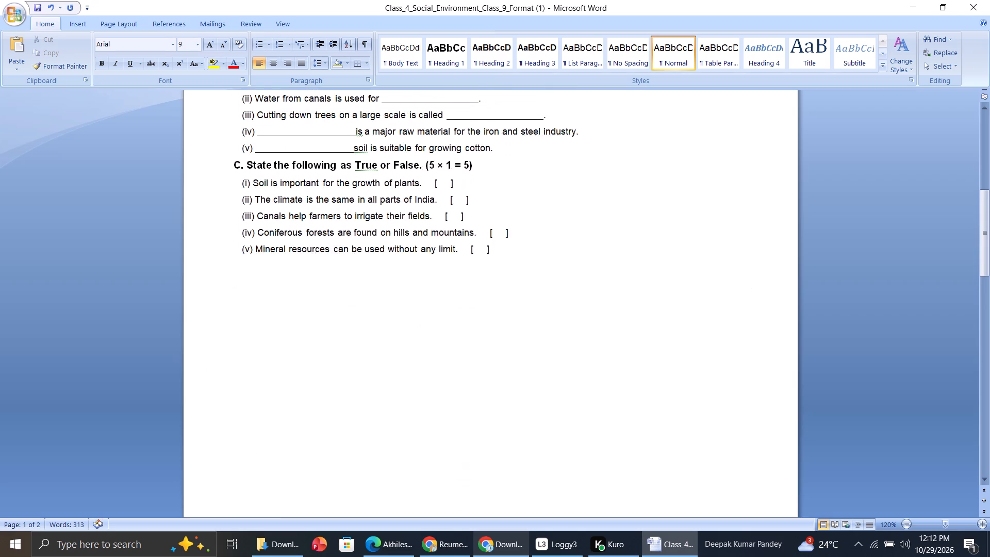
key("space")
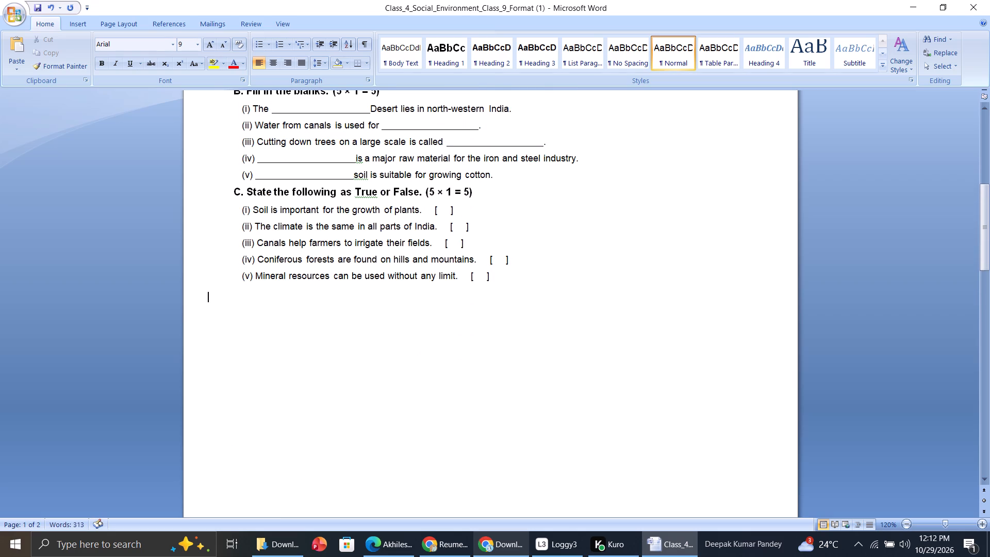
key("ctrl+c")
key("ctrl+v")
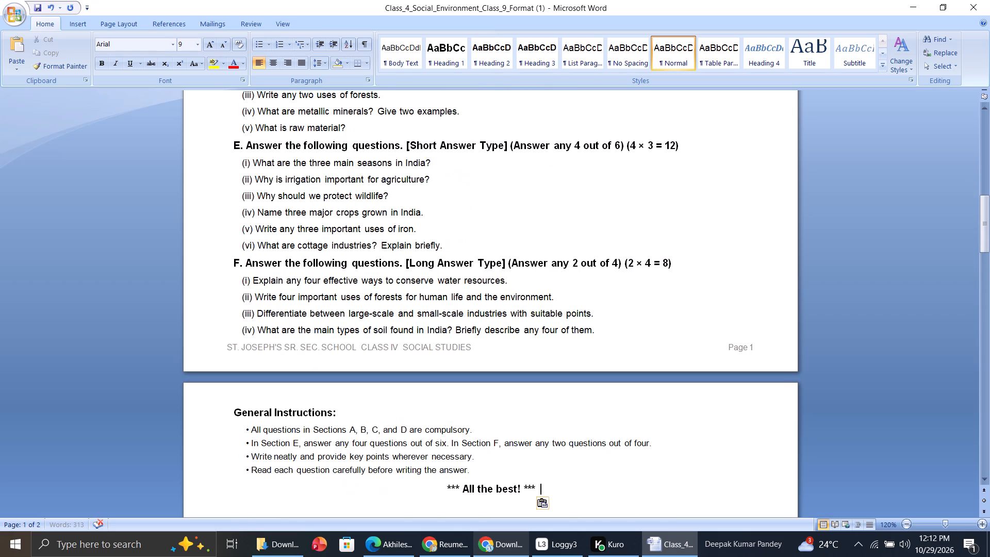
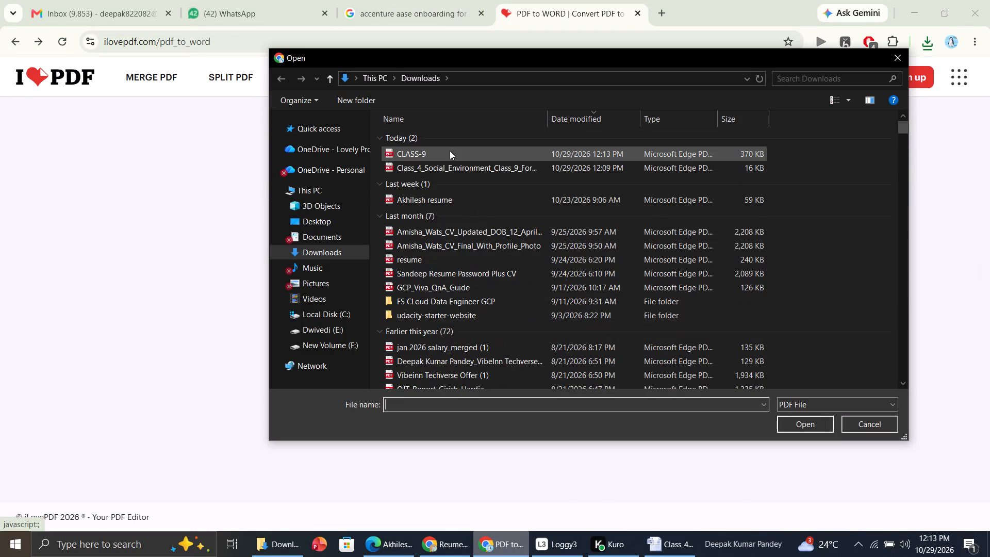
Convert the CLASS-9 PDF from Downloads to Word without OCR and download the converted file.
left_click(450, 151)
left_click(800, 424)
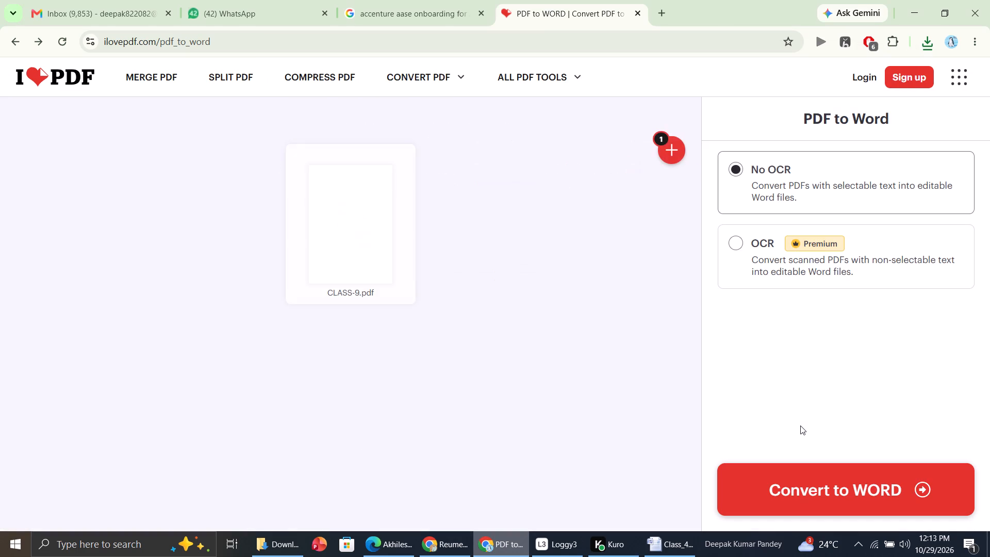
left_click(814, 474)
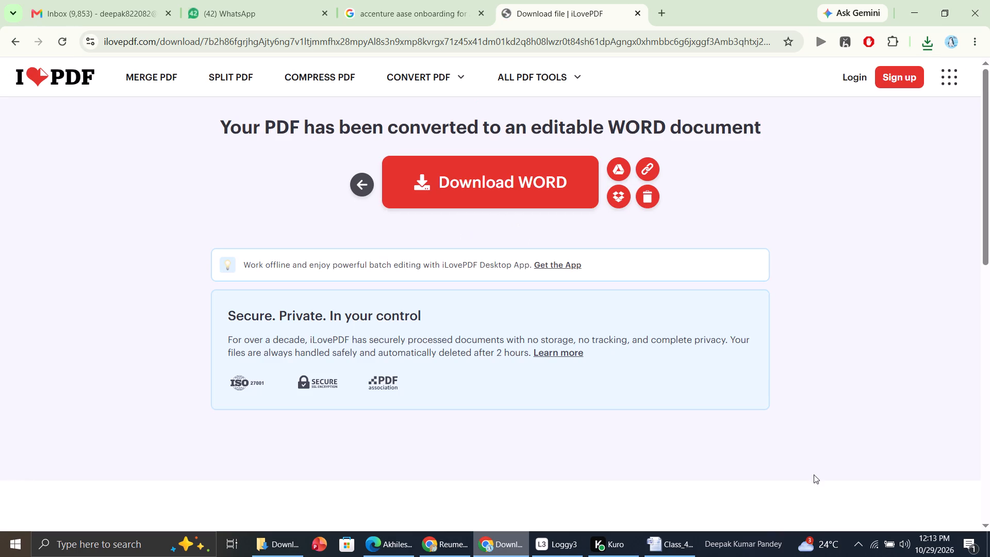
left_click(520, 188)
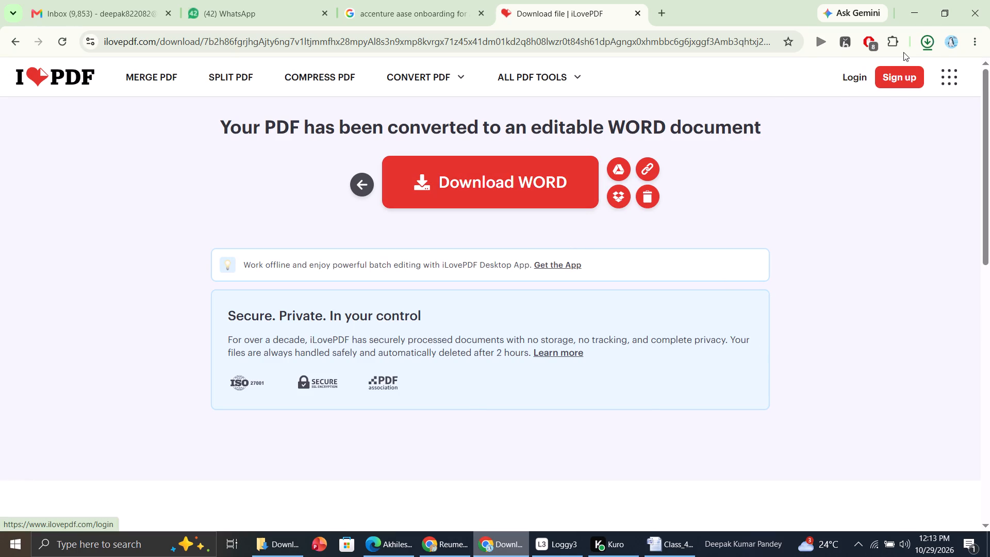
Open the downloaded CLASS-9 Word document from the Downloads folder.
left_click(933, 41)
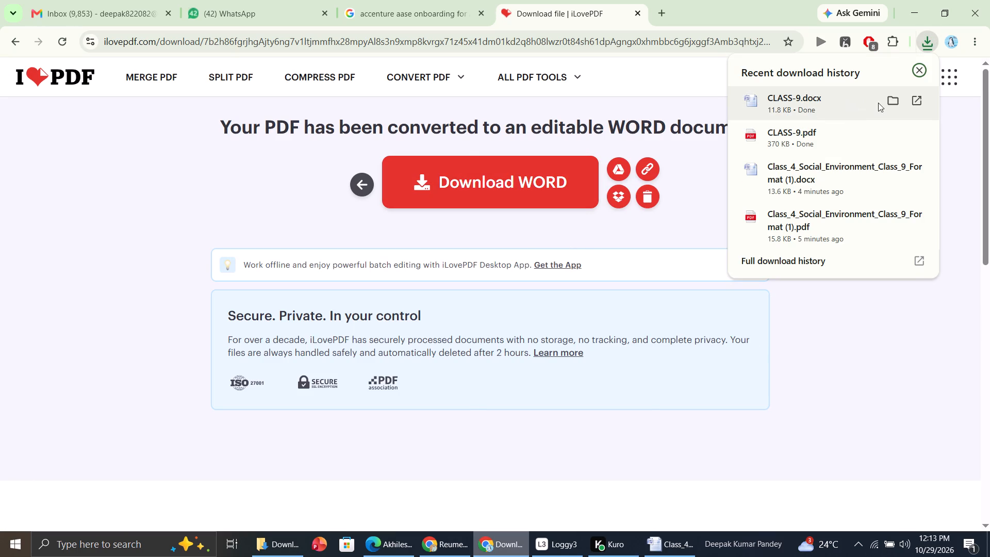
left_click(895, 103)
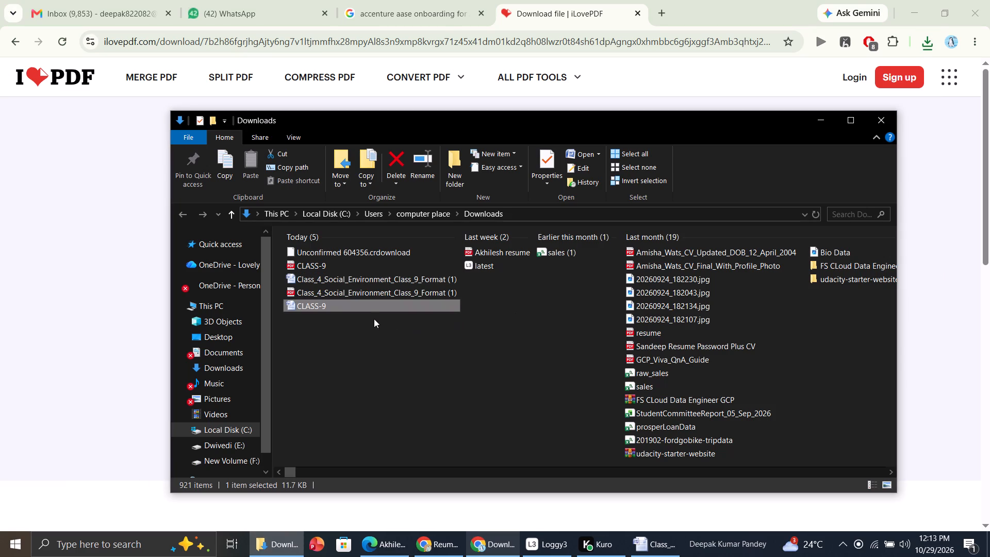
double_click(363, 302)
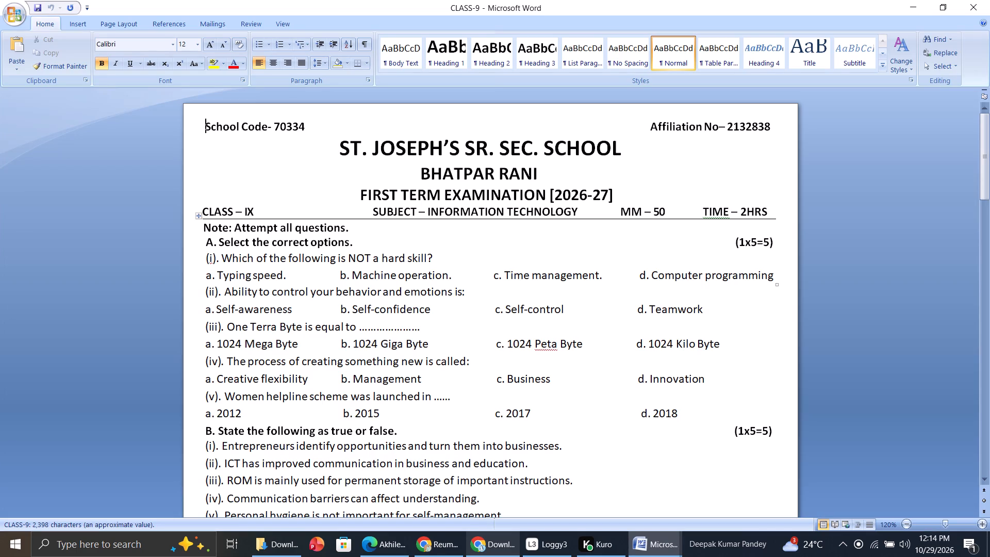
Examine the font, size and bold formatting of the School Code line and school name heading in CLASS-9.
left_click_drag(337, 147, 569, 145)
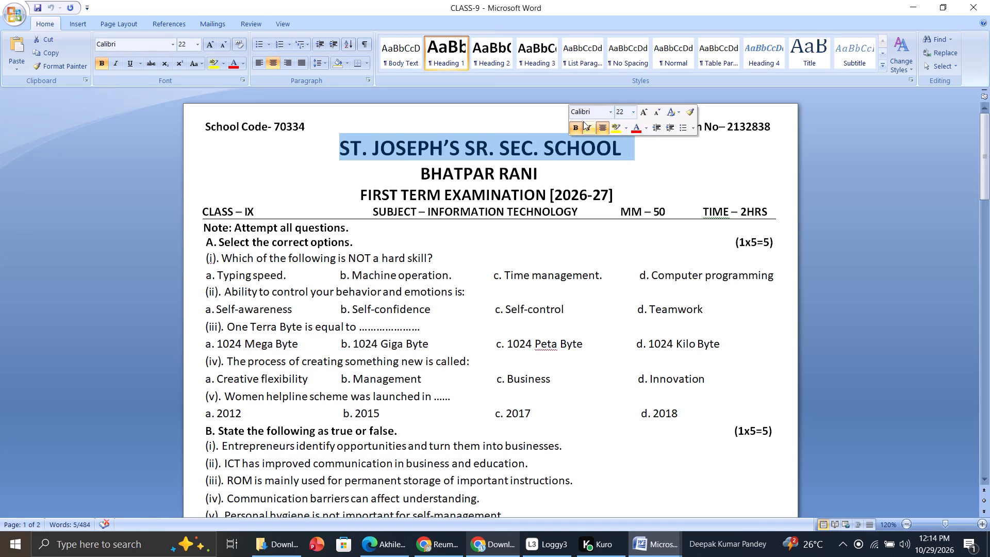
left_click(474, 149)
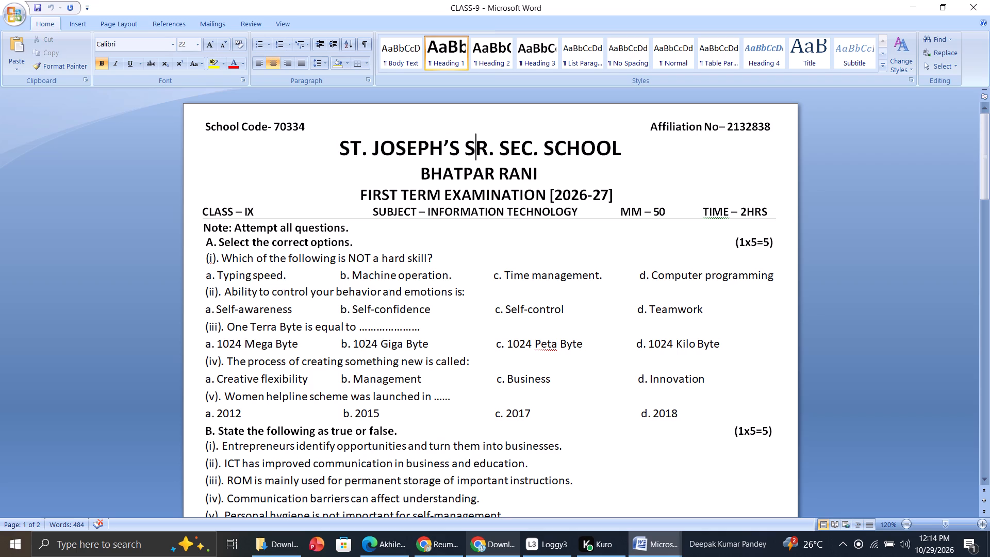
left_click_drag(202, 123, 307, 124)
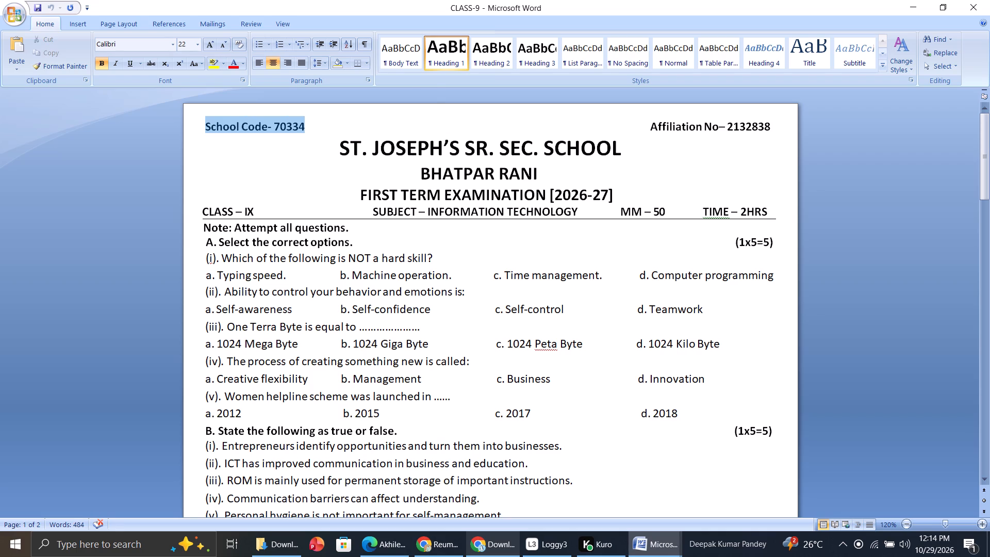
left_click_drag(307, 124, 309, 124)
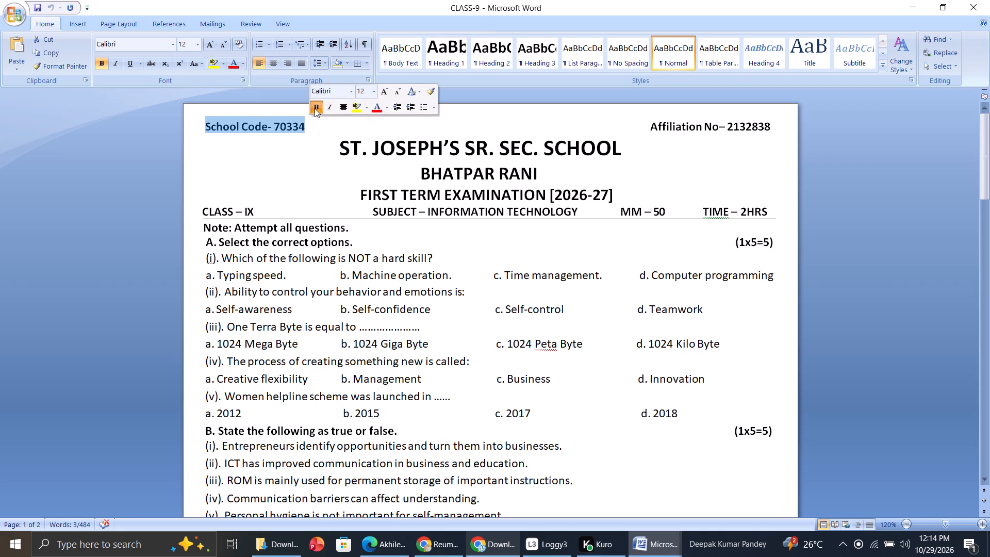
right_click(291, 125)
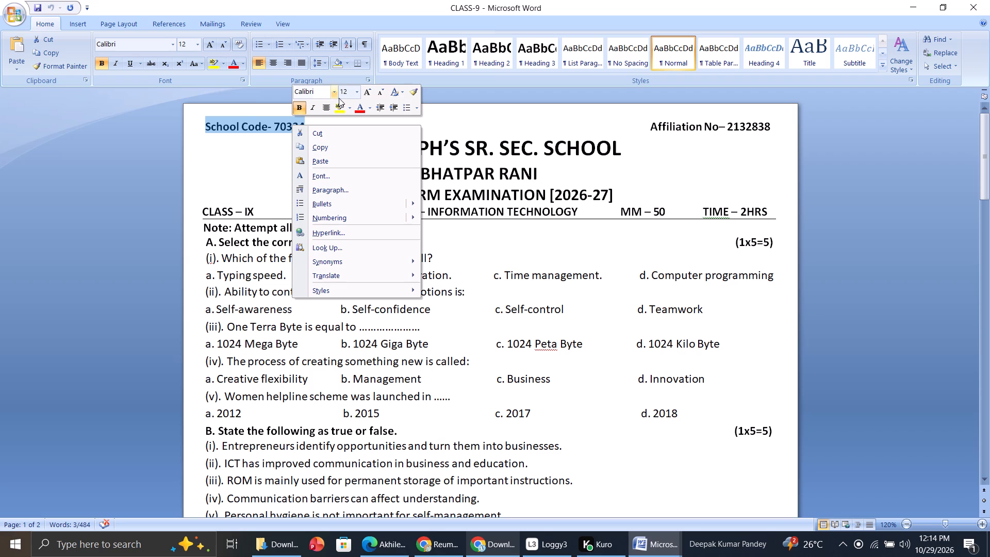
left_click(452, 119)
left_click_drag(344, 148, 629, 145)
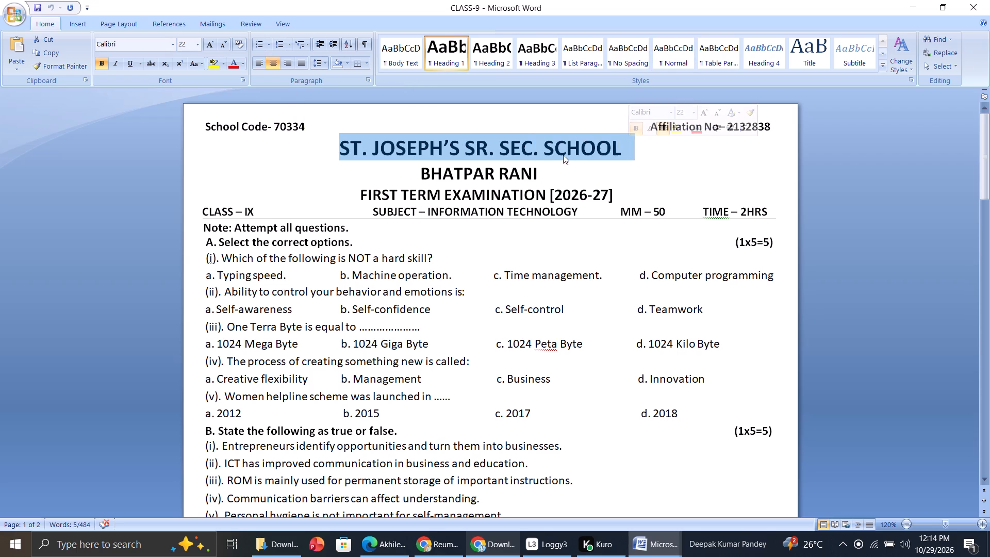
In the Class_4_Social_Environment document, format the School Code- 70334 text as Calibri, size 12, bold.
left_click(656, 544)
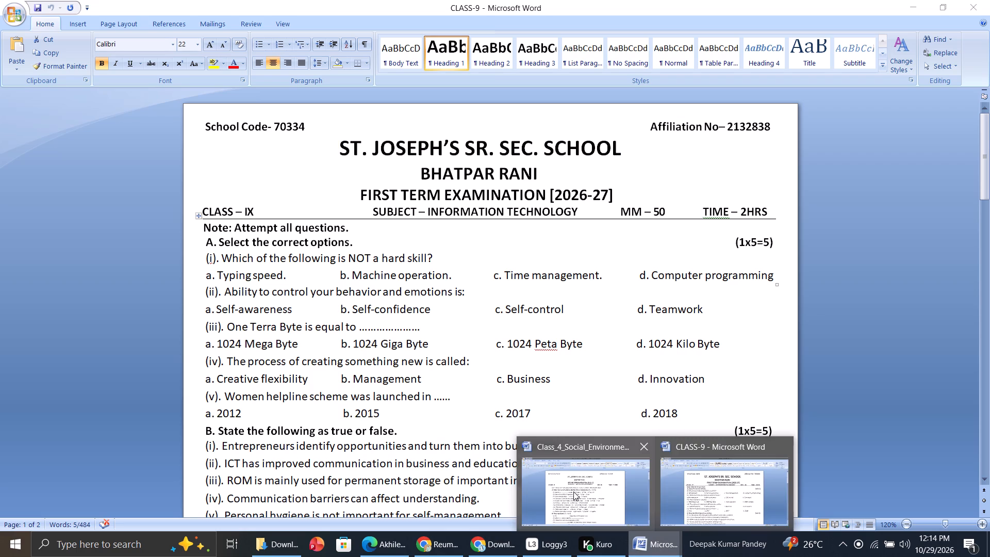
left_click(573, 492)
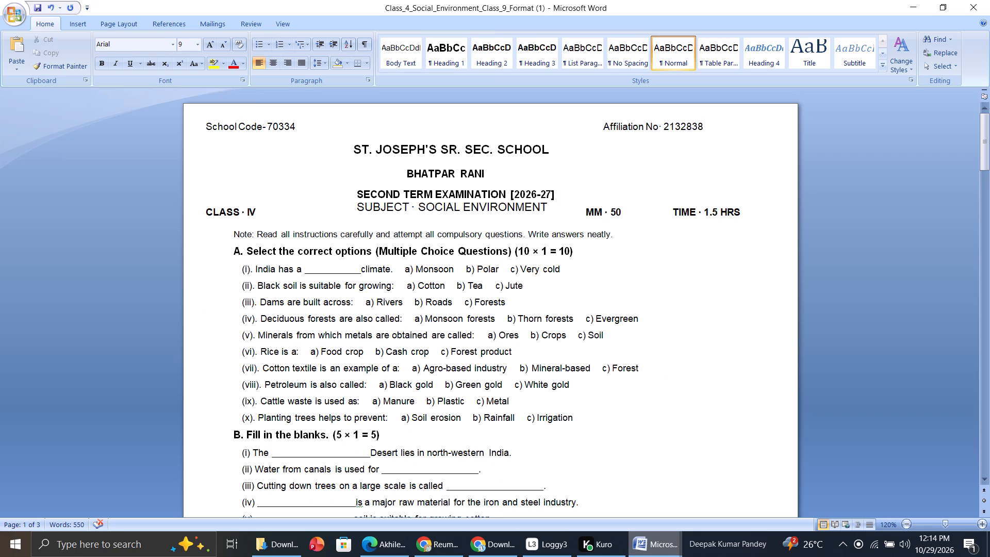
left_click_drag(207, 125, 295, 126)
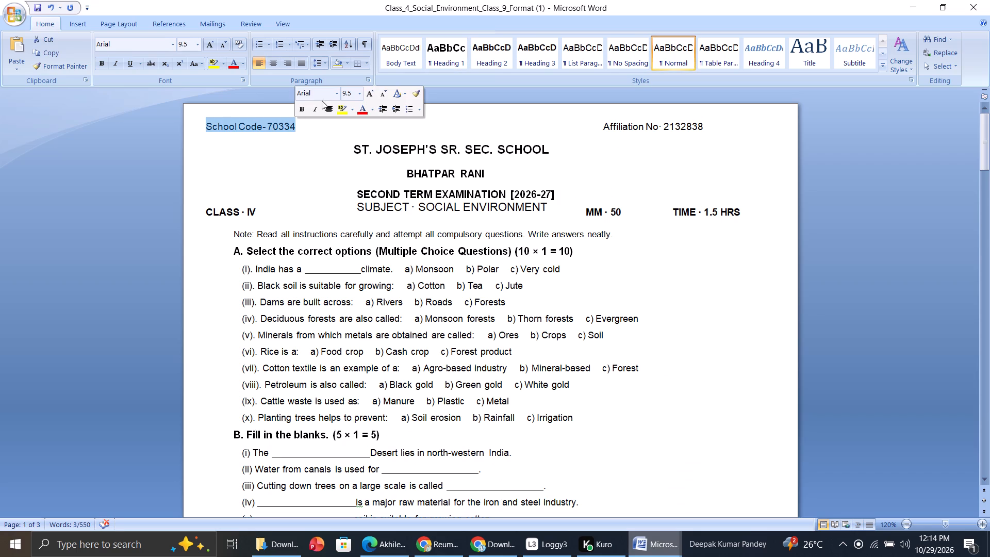
left_click(336, 95)
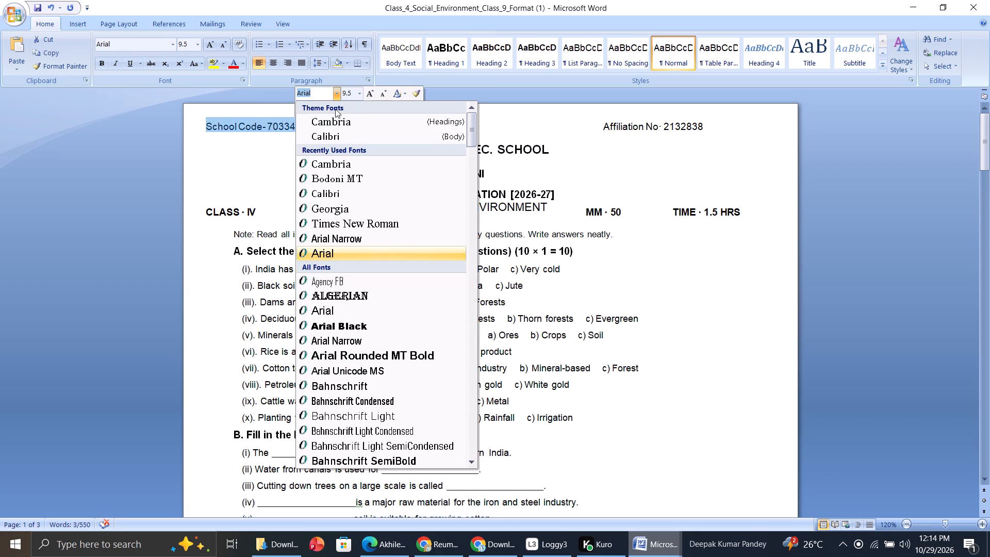
left_click(334, 134)
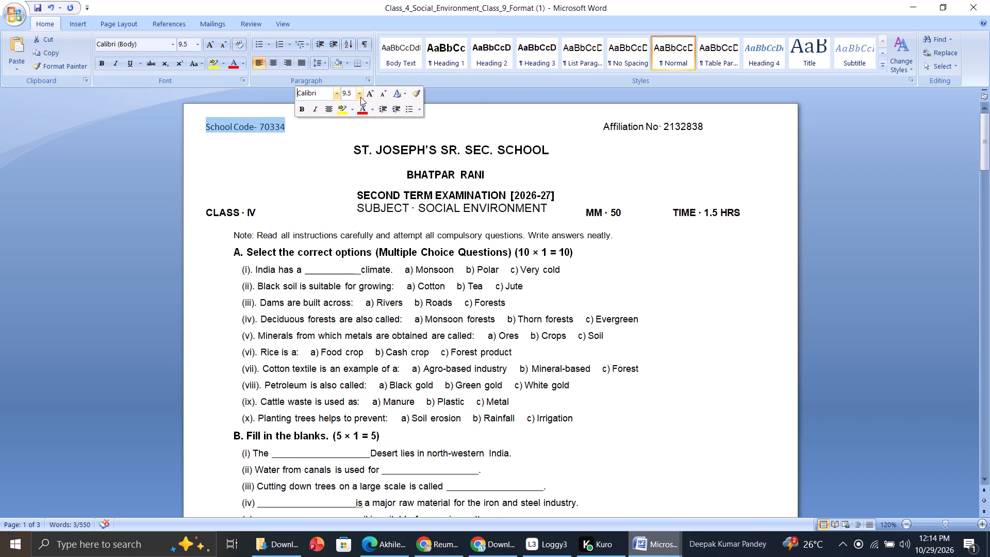
left_click(360, 96)
left_click(353, 150)
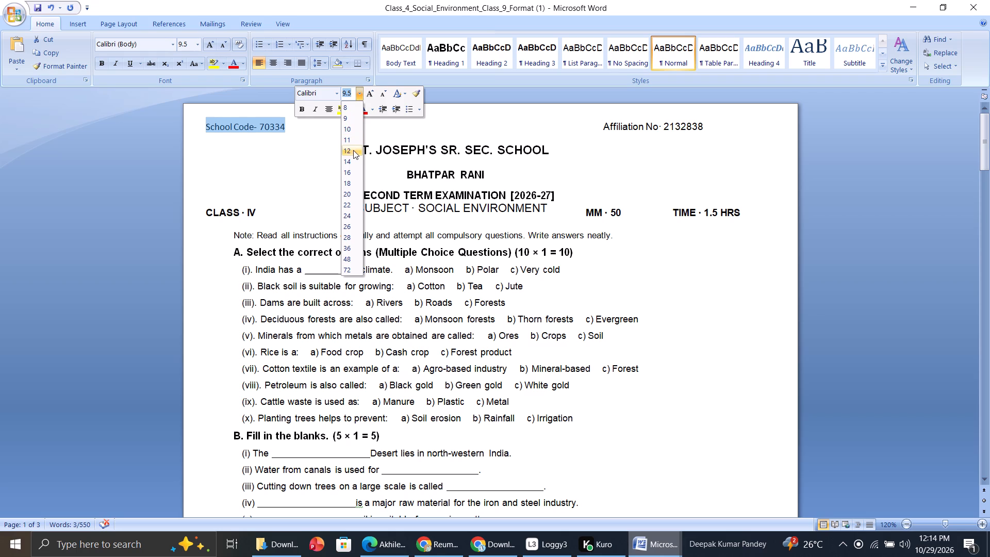
left_click(304, 108)
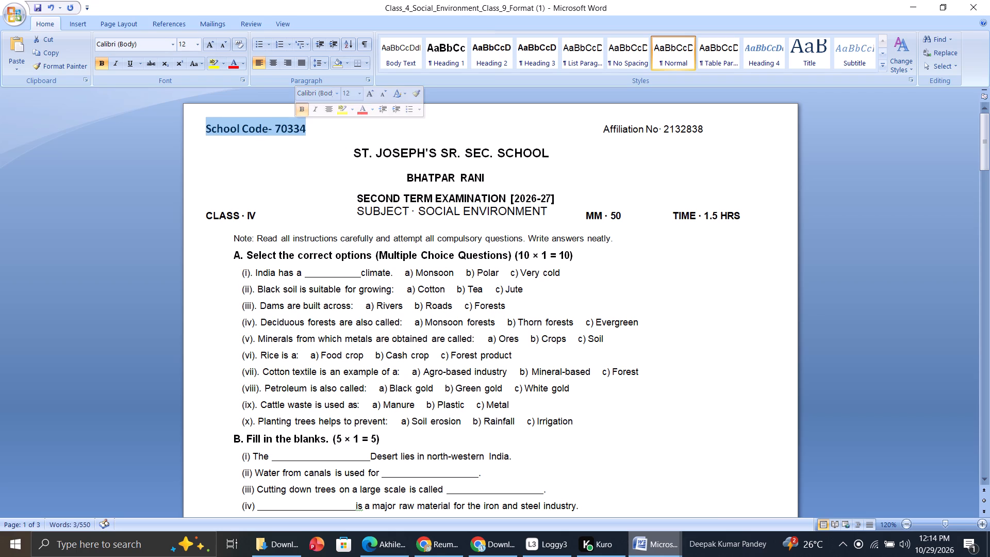
Format the Affiliation No· 2132838 text as Calibri, size 12, bold.
left_click_drag(603, 125, 700, 126)
left_click(744, 96)
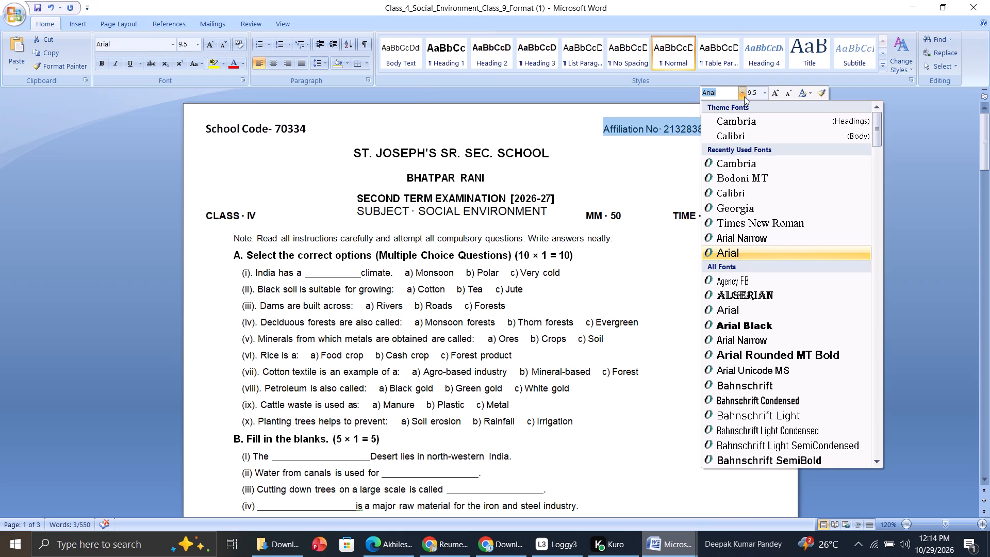
left_click(732, 138)
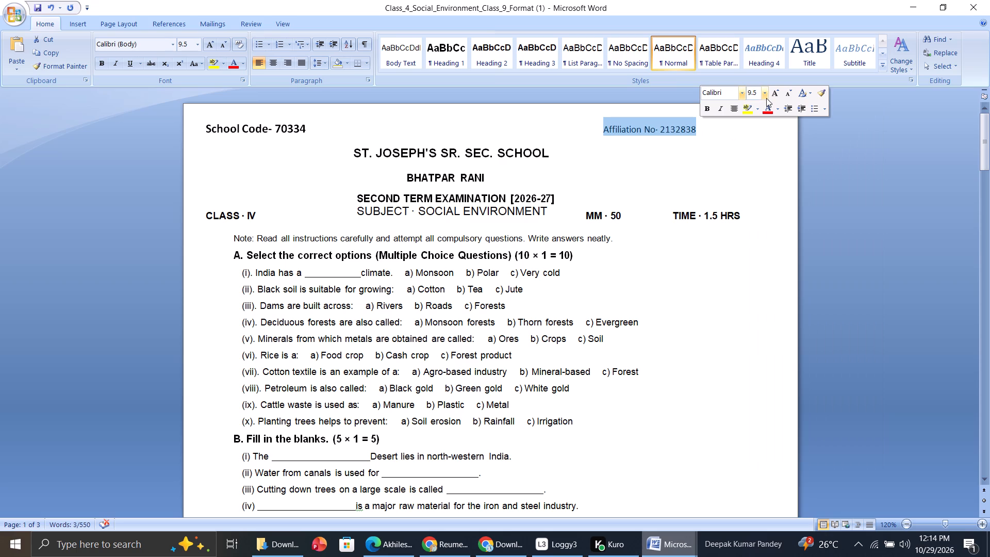
left_click(766, 98)
left_click(756, 150)
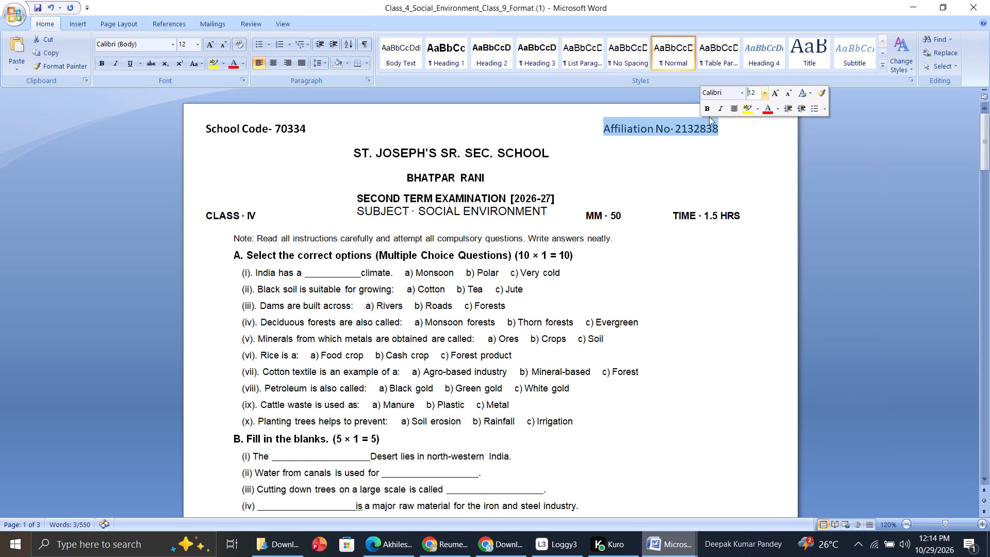
left_click(705, 108)
left_click(658, 151)
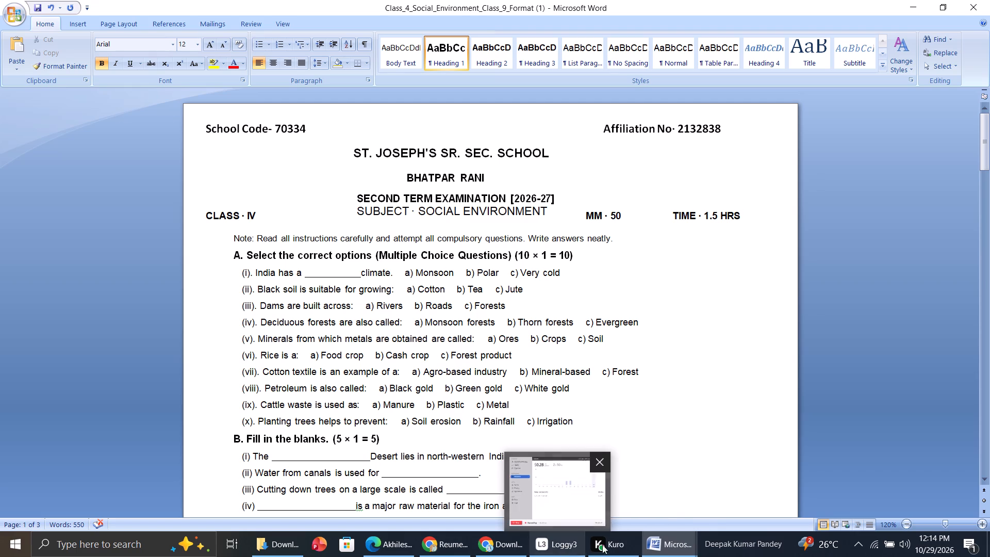
Replace the Class IV paper's ST. JOSEPH'S SR. SEC. SCHOOL heading with the one copied from CLASS-9, keeping source formatting.
left_click(663, 545)
left_click(727, 476)
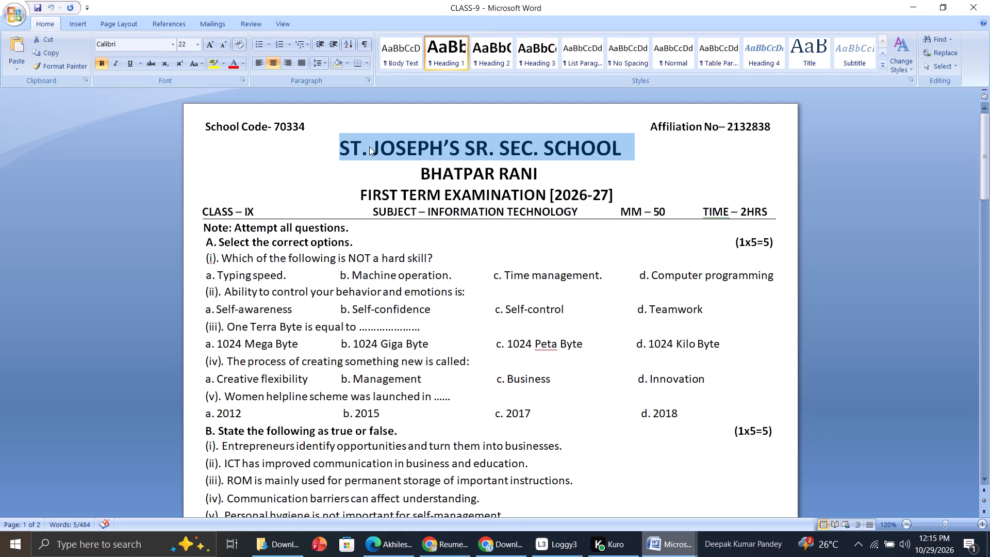
key("ctrl+c")
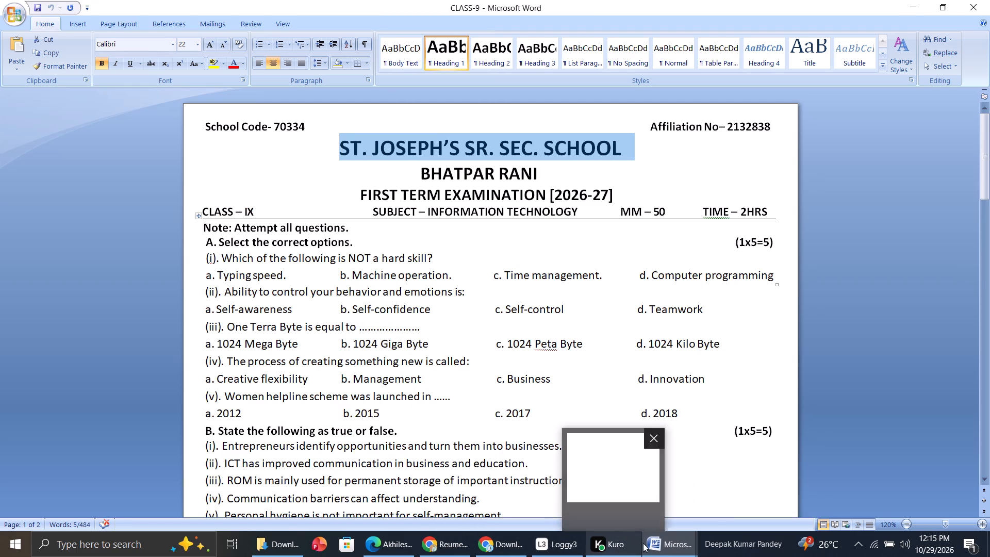
left_click(658, 550)
left_click(584, 503)
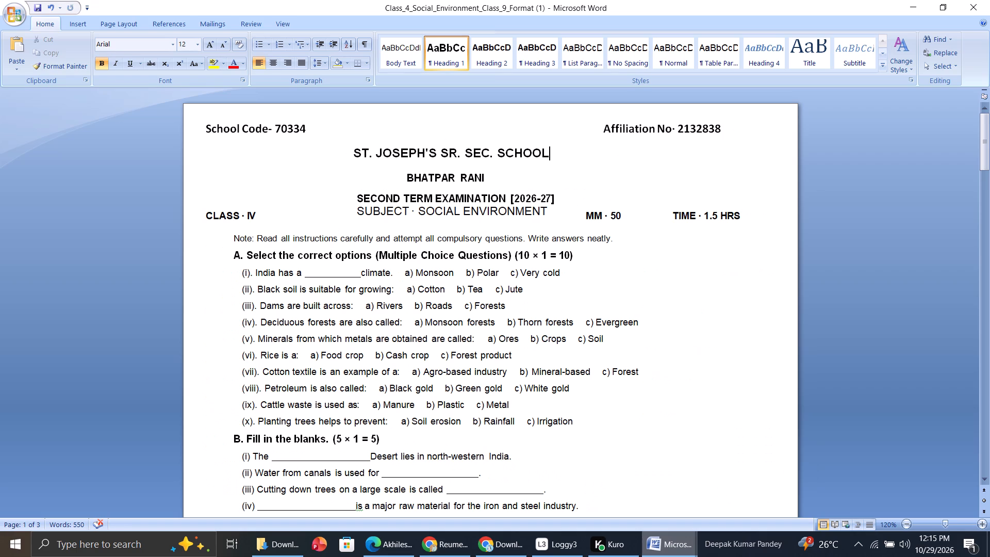
left_click_drag(353, 151, 555, 157)
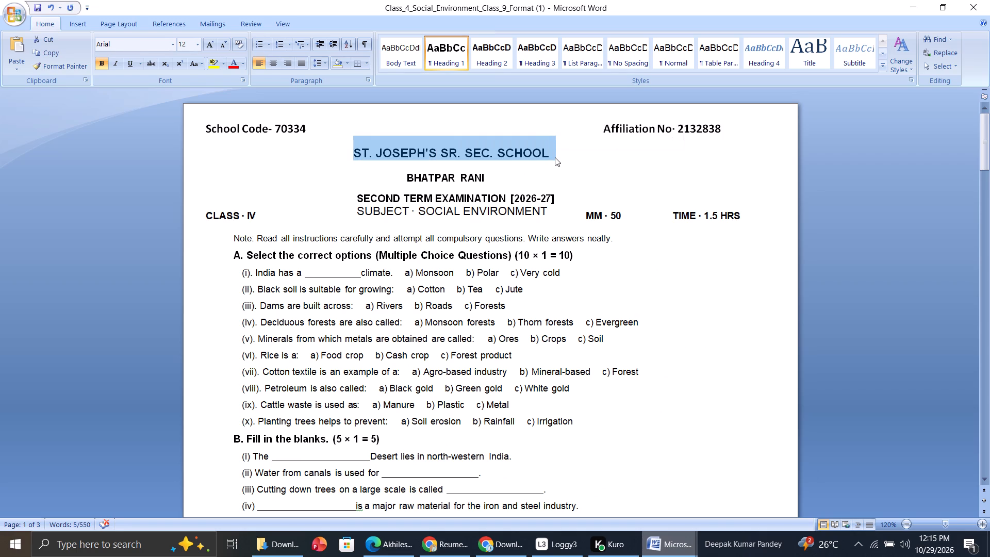
key("ctrl+v")
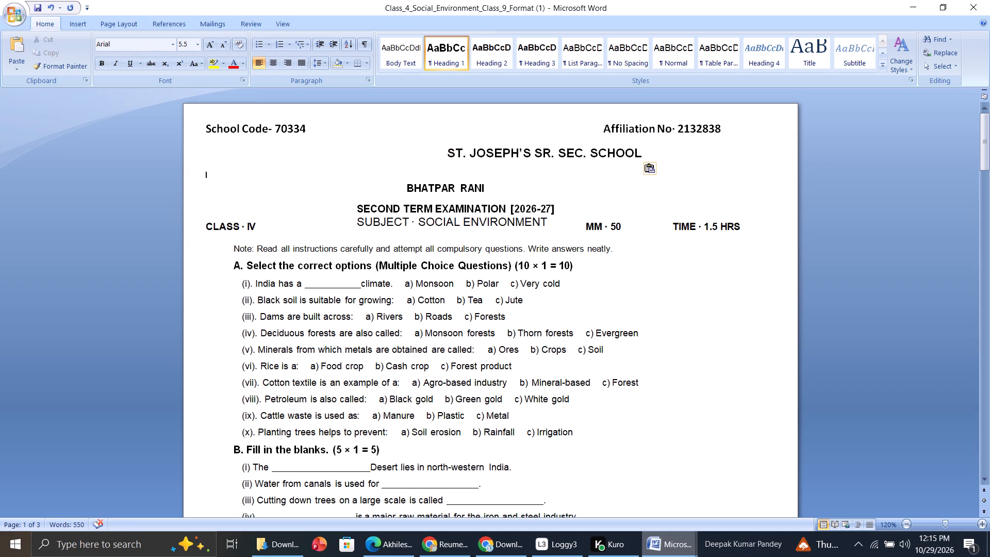
left_click(449, 150)
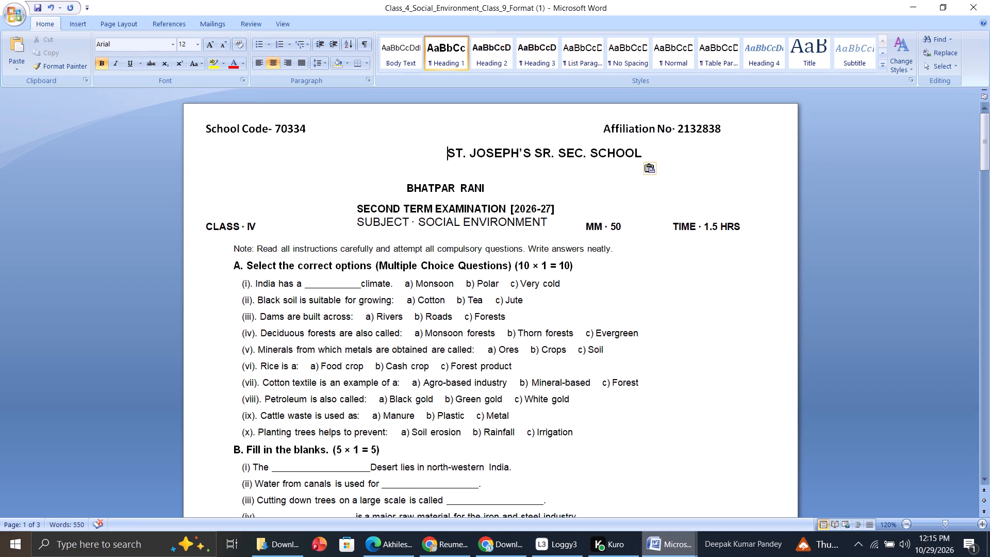
left_click(649, 169)
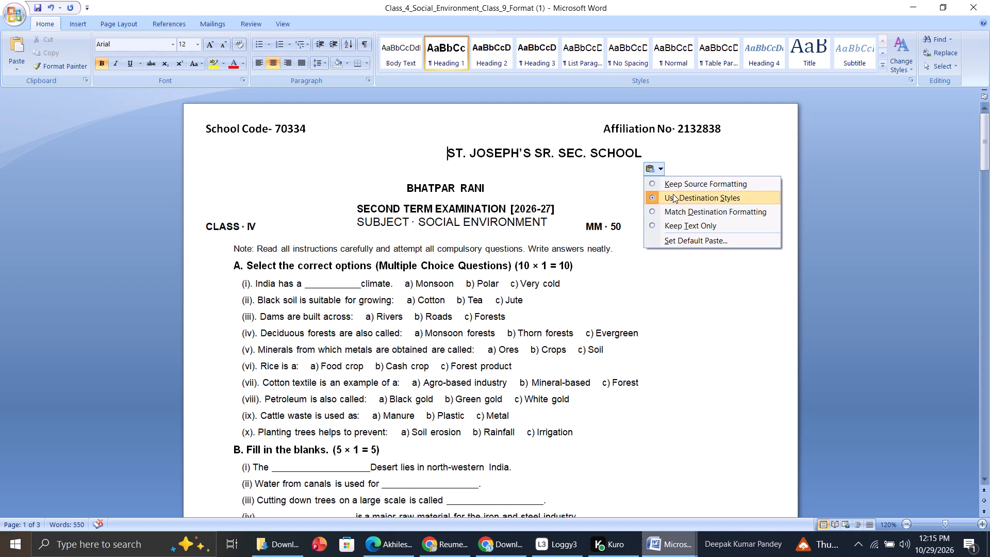
left_click(678, 183)
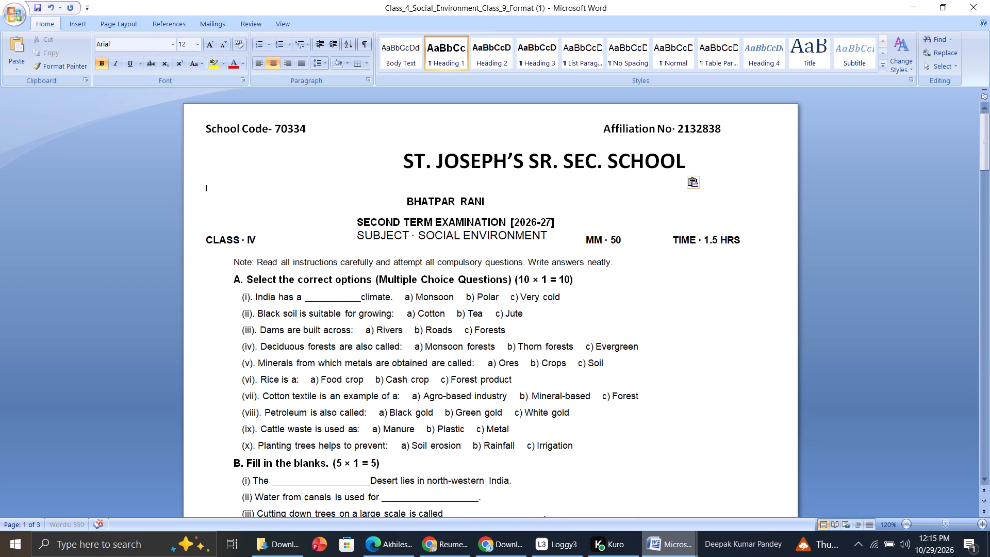
Remove the spacing before the pasted school name heading so it sits roughly centred on its line.
left_click(406, 158)
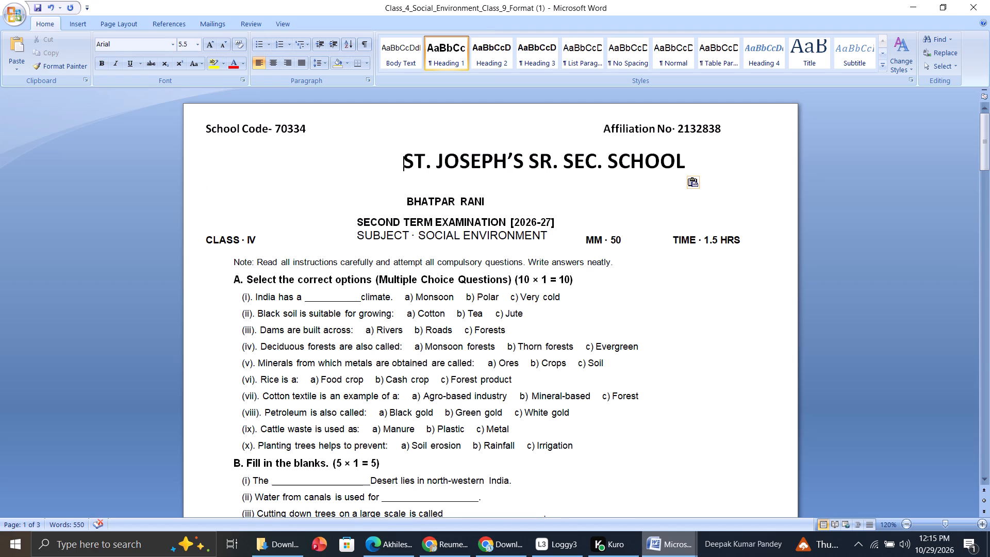
key("BackSpace")
key("BackSpace")
key("BackSpace")
key("BackSpace")
key("BackSpace")
key("BackSpace")
key("BackSpace")
key("BackSpace")
key("BackSpace")
key("BackSpace")
key("BackSpace")
key("BackSpace")
key("BackSpace")
key("BackSpace")
key("BackSpace")
key("BackSpace")
key("BackSpace")
key("BackSpace")
key("BackSpace")
key("BackSpace")
key("BackSpace")
key("BackSpace")
key("BackSpace")
key("BackSpace")
key("BackSpace")
key("BackSpace")
key("BackSpace")
key("BackSpace")
key("BackSpace")
key("BackSpace")
key("BackSpace")
key("BackSpace")
key("BackSpace")
key("BackSpace")
key("BackSpace")
key("BackSpace")
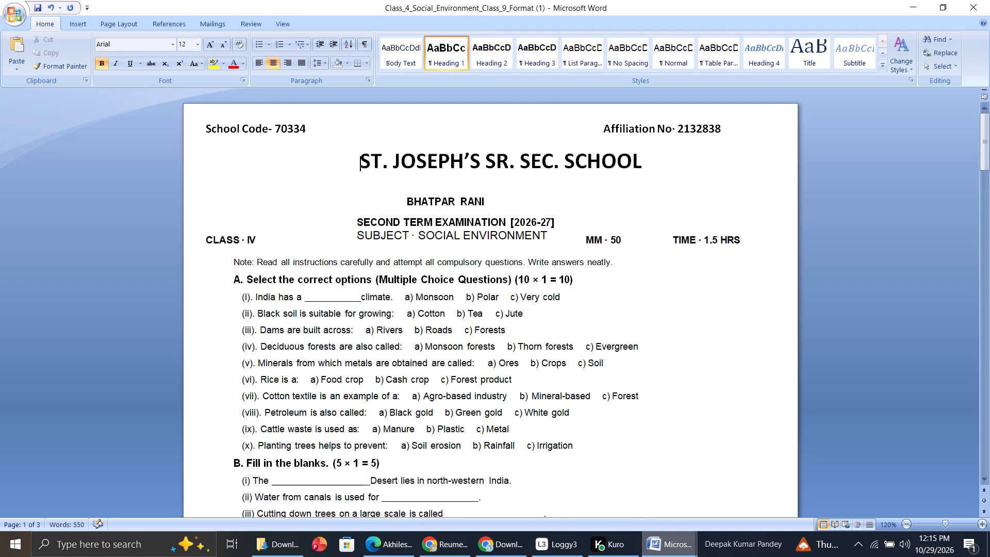
key("BackSpace")
key("BackSpace")
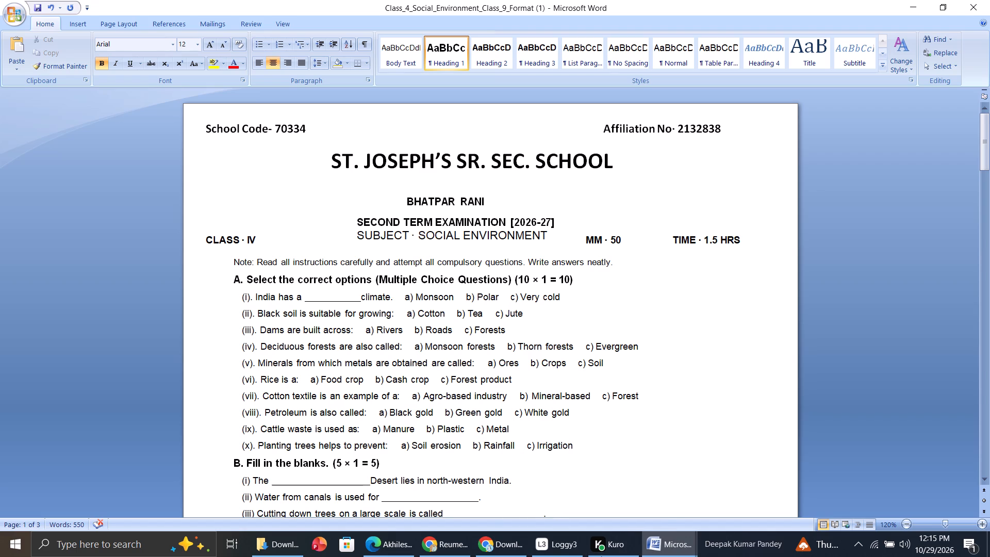
Replace the Class IV paper's BHATPAR RANI and examination title lines with the two copied from CLASS-9, keeping source formatting.
left_click(648, 550)
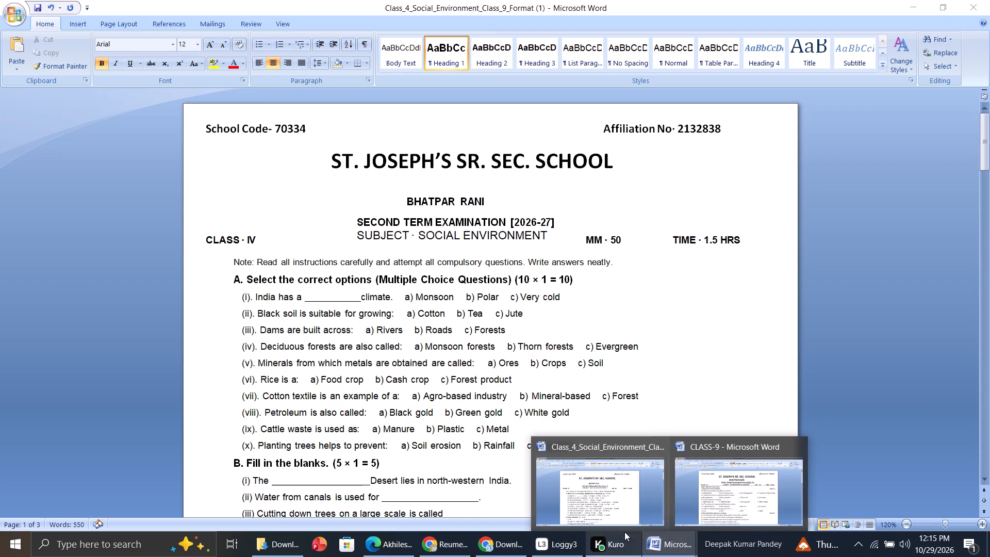
left_click(577, 487)
left_click(714, 490)
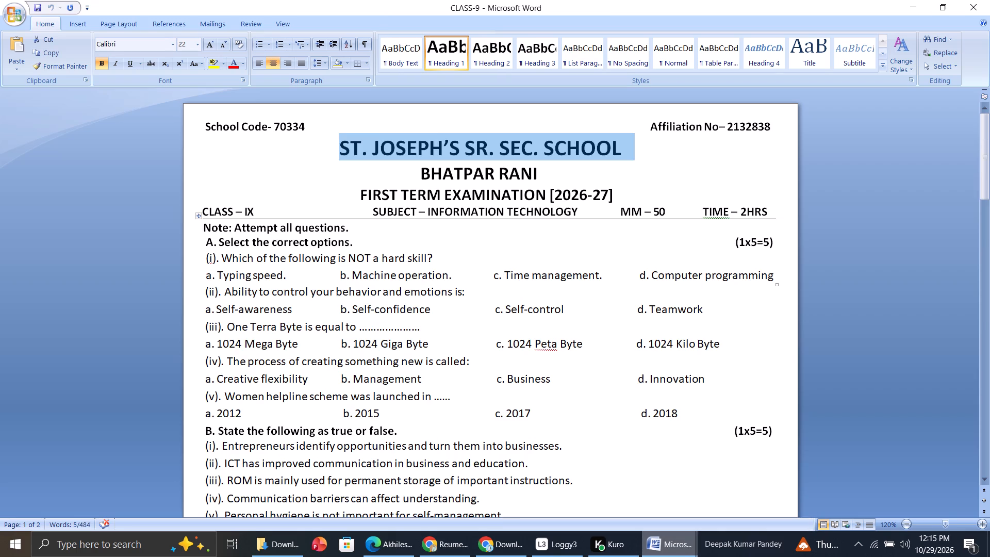
left_click_drag(423, 167, 579, 195)
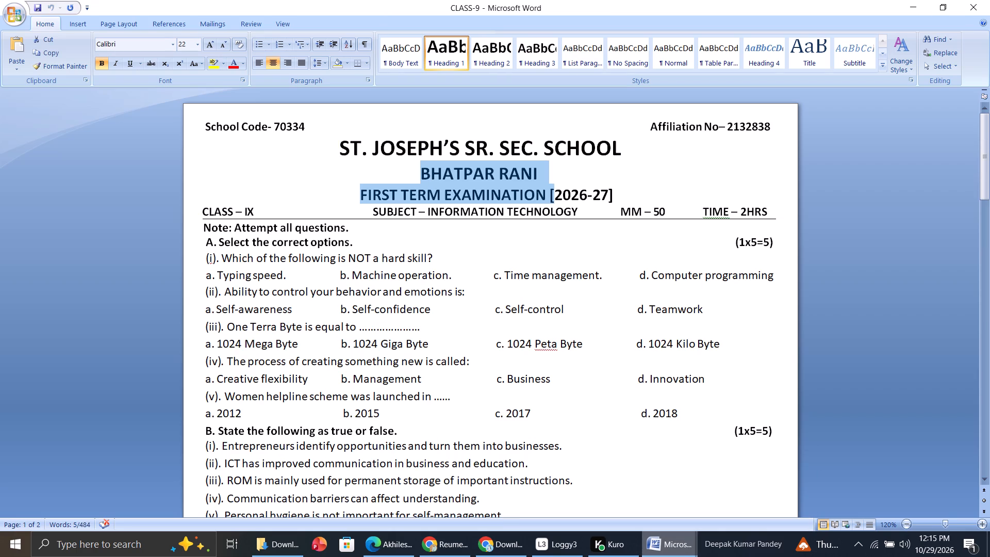
left_click_drag(579, 195, 614, 197)
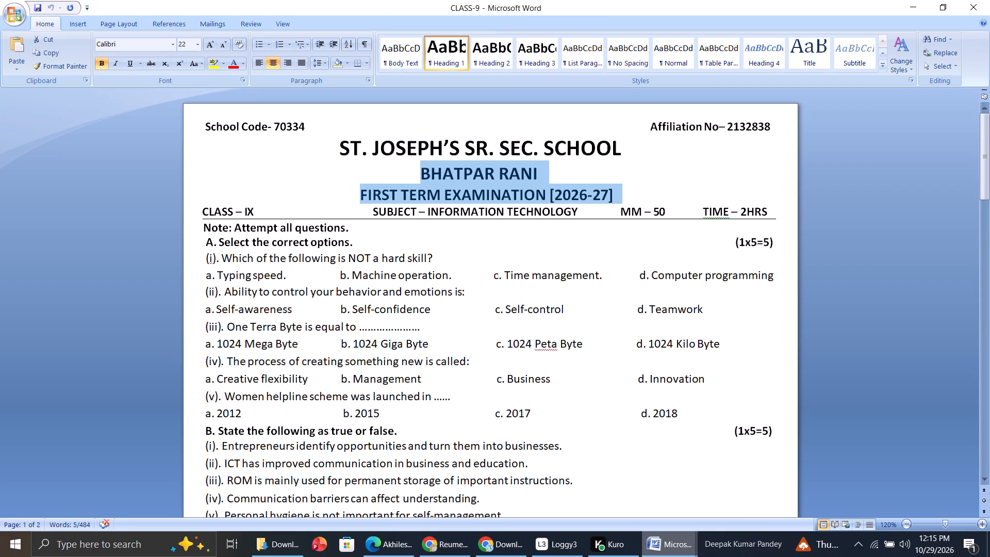
left_click_drag(614, 197, 614, 197)
key("ctrl+c")
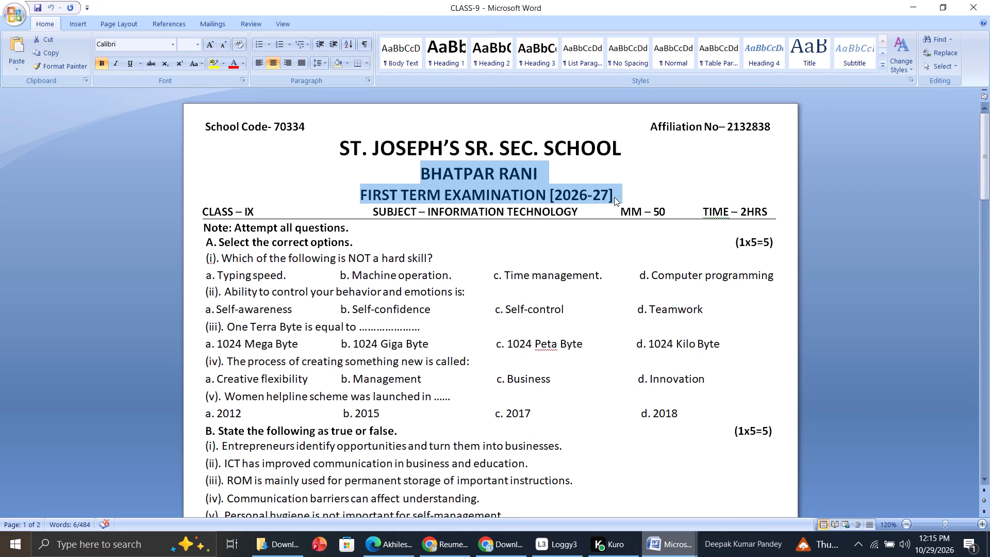
left_click(665, 542)
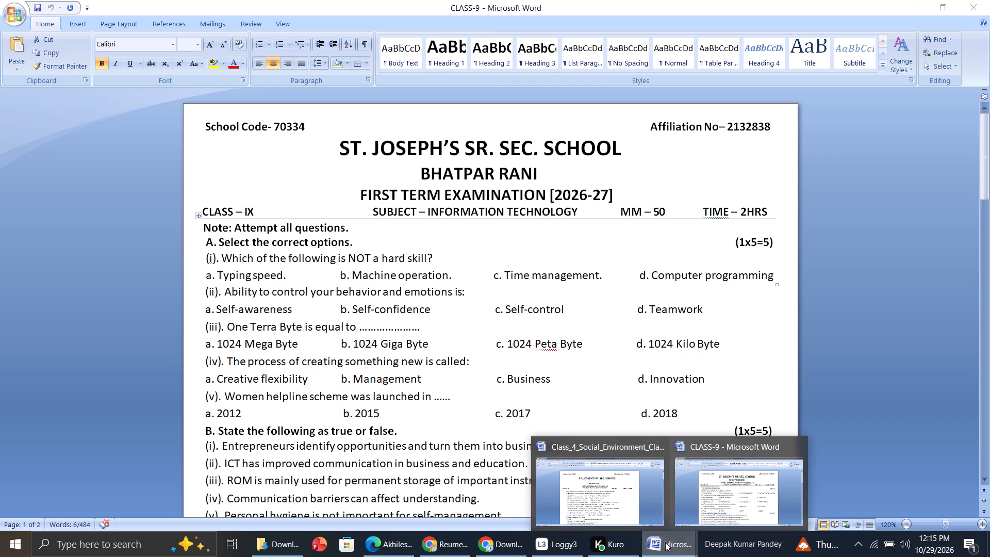
left_click(582, 497)
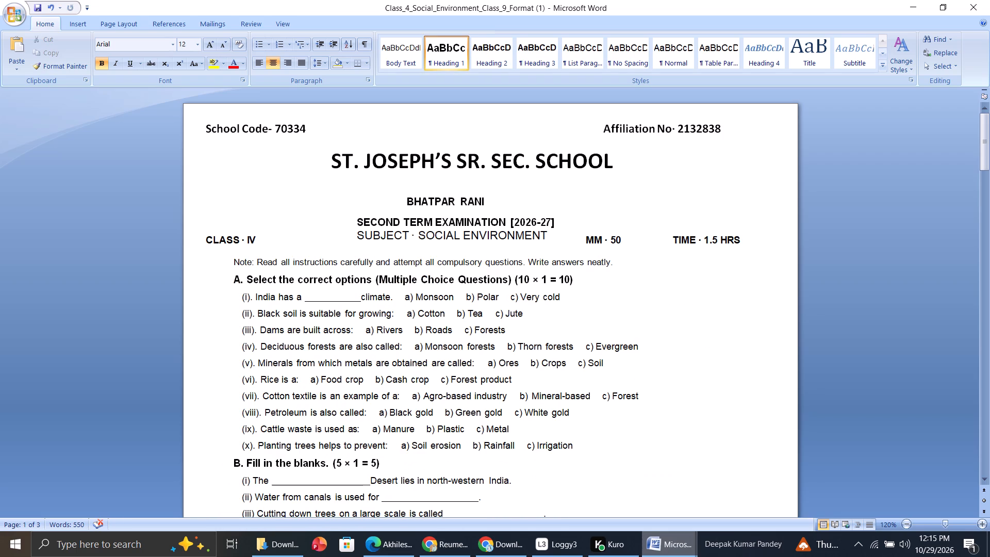
left_click_drag(404, 197, 558, 216)
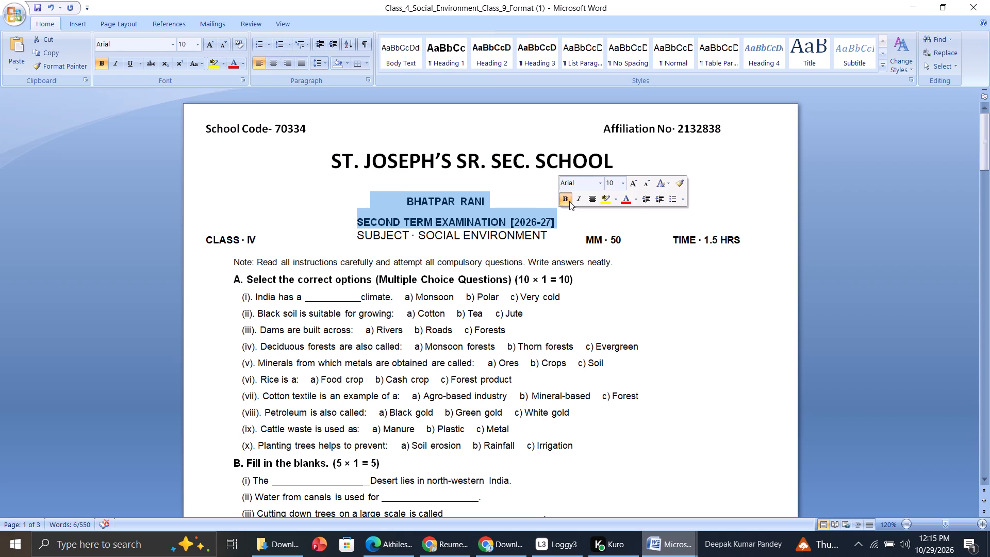
key("ctrl+v")
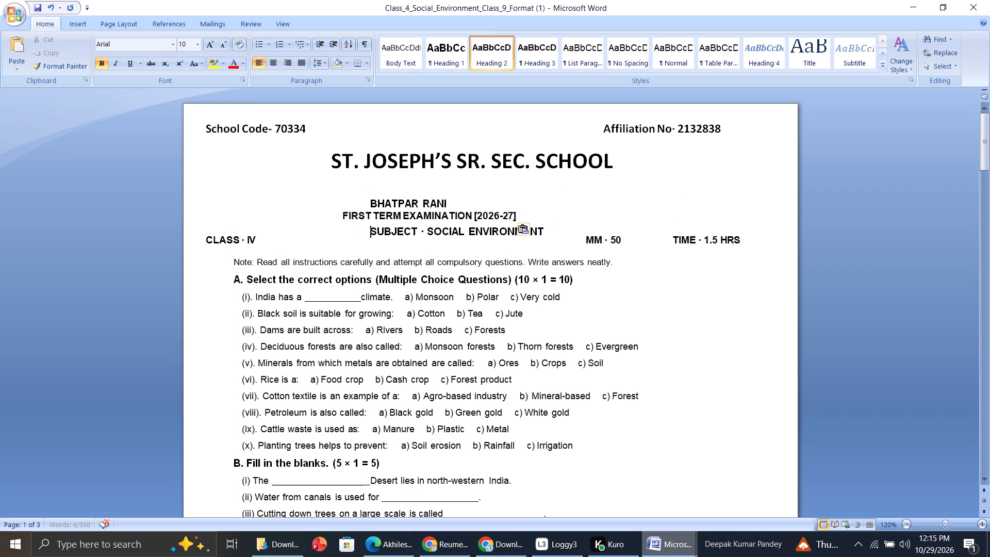
left_click(530, 232)
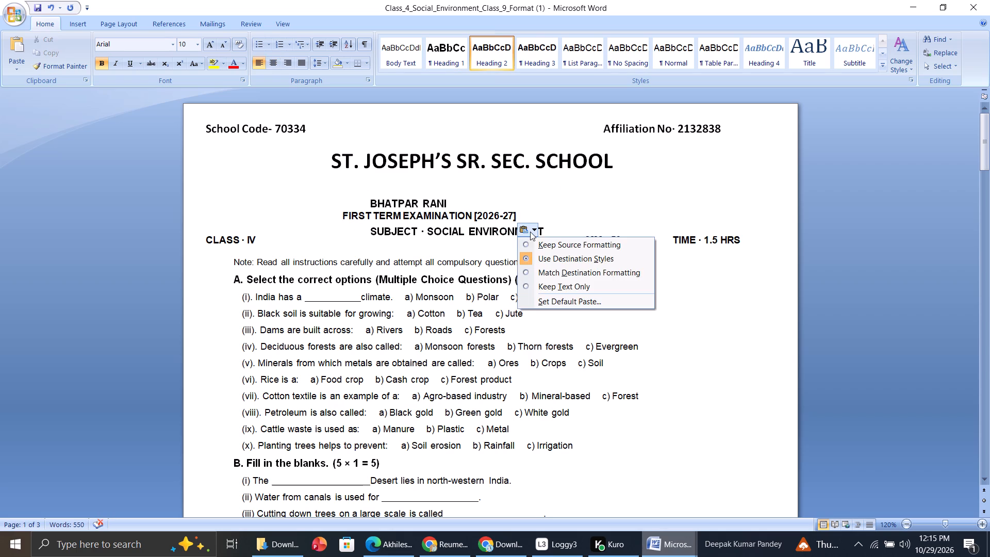
left_click(541, 241)
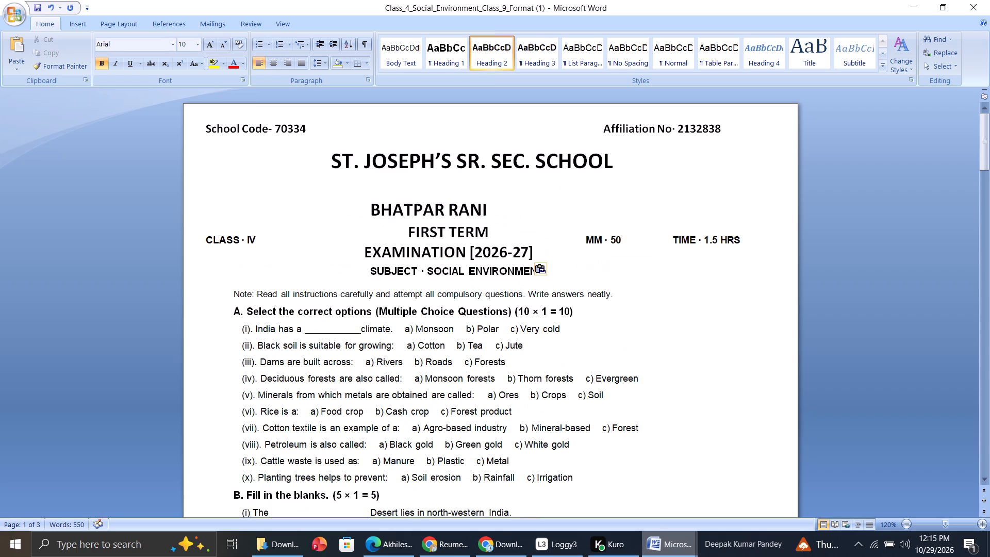
Join the FIRST TERM EXAMINATION [2026-27] line to the end of BHATPAR RANI, keeping the full place name.
left_click(408, 226)
key("BackSpace")
key("BackSpace")
key("BackSpace")
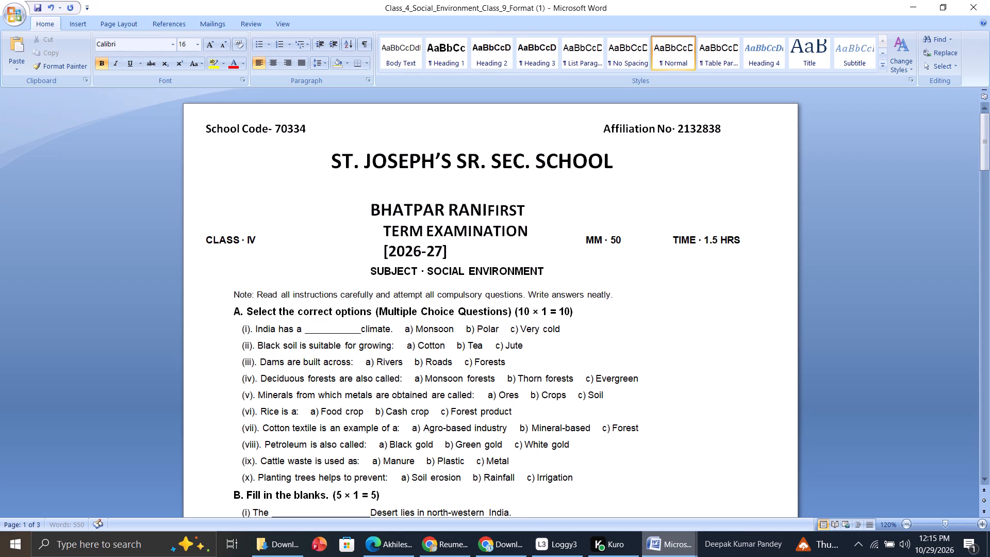
key("BackSpace")
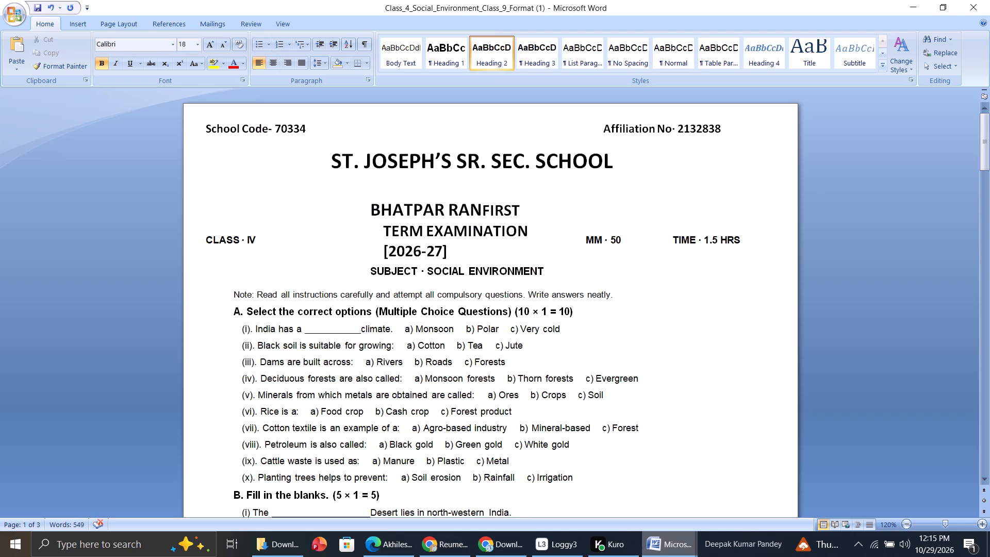
key("ctrl+z")
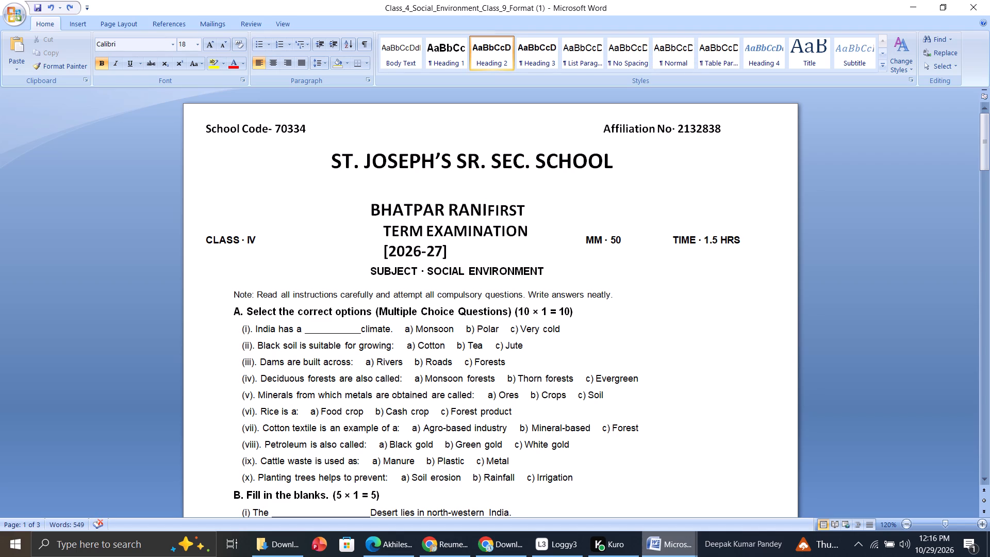
Remove the blank line between the ST. JOSEPH'S SR. SEC. SCHOOL heading and BHATPAR RANI.
left_click(372, 202)
key("BackSpace")
key("BackSpace")
key("BackSpace")
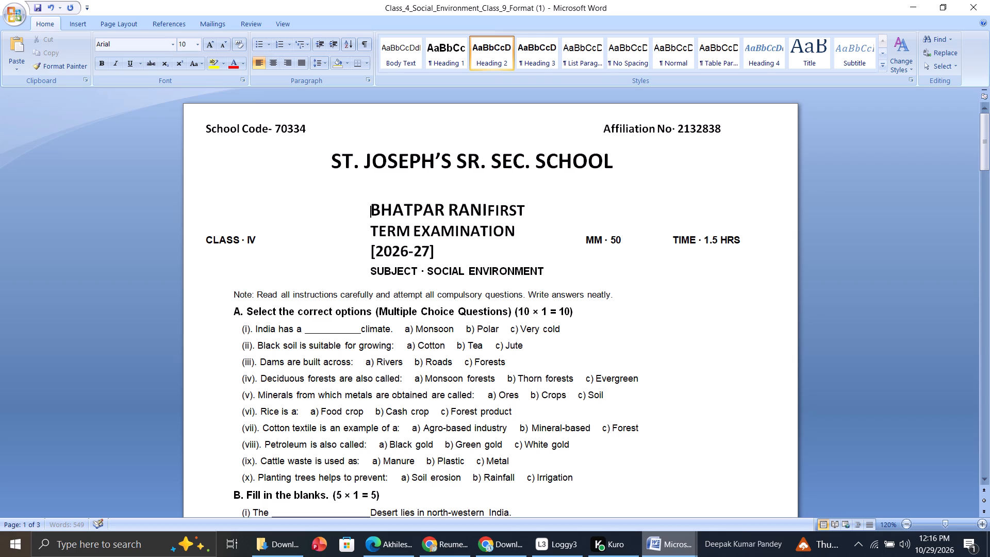
key("BackSpace")
key("BackSpace")
key("BackSpace")
key("BackSpace")
key("BackSpace")
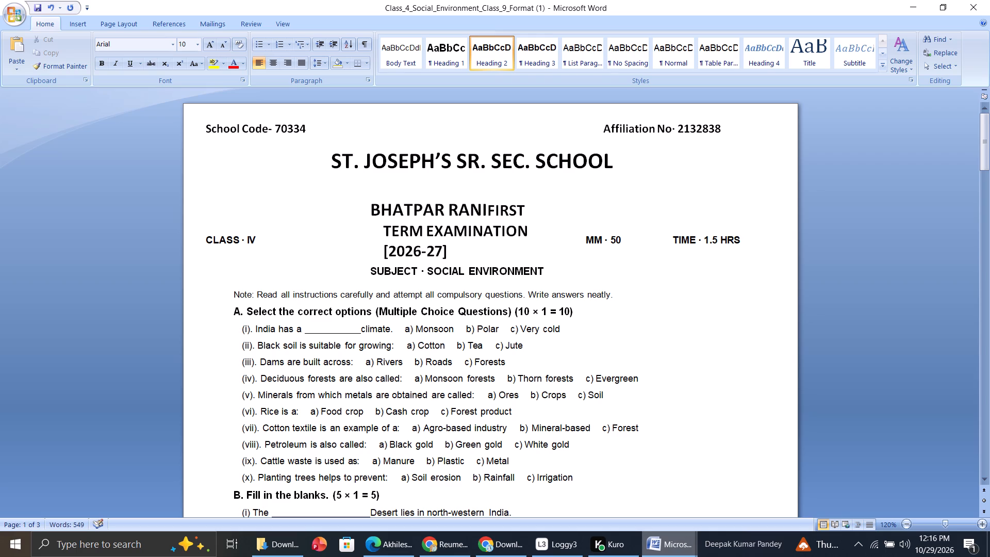
key("shift+Return")
key("BackSpace")
key("BackSpace")
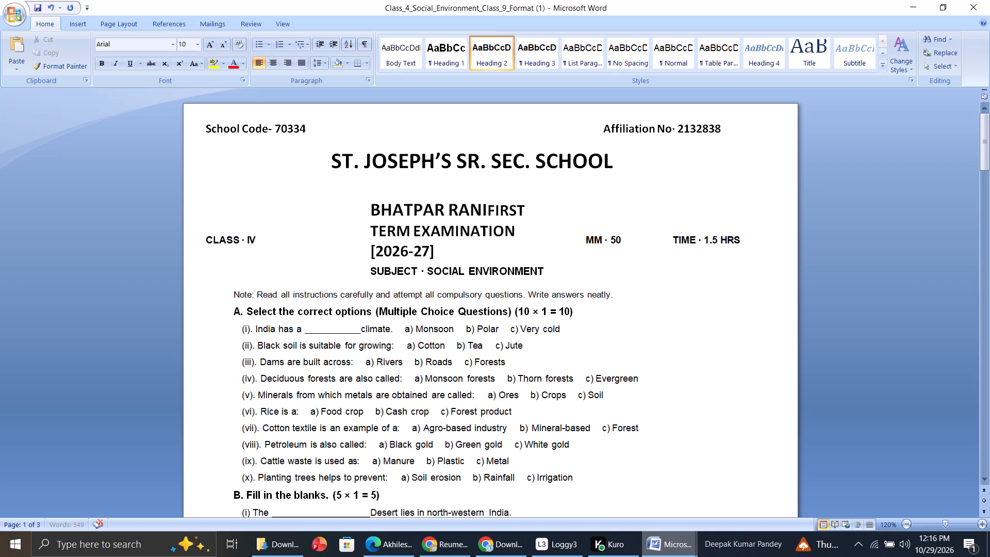
key("BackSpace")
left_click(385, 176)
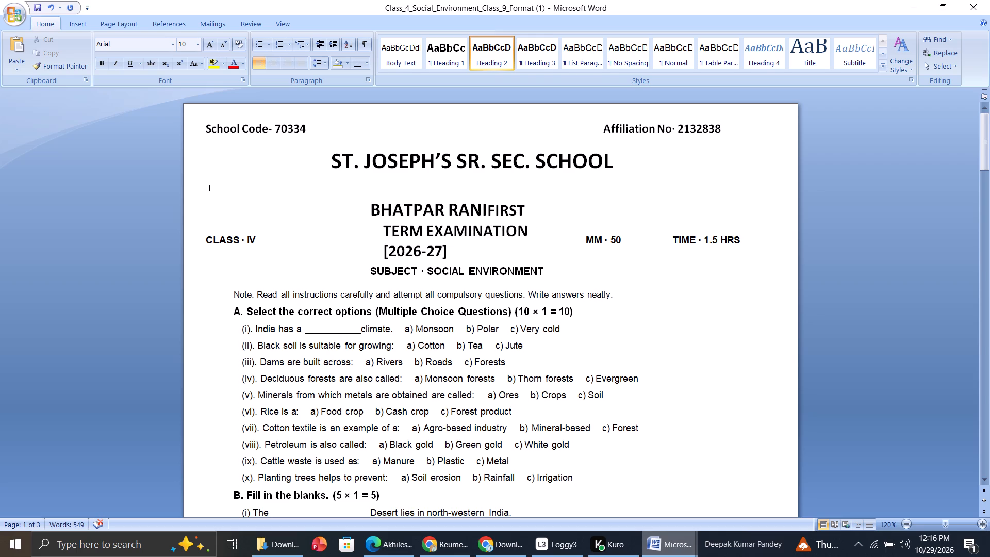
key("BackSpace")
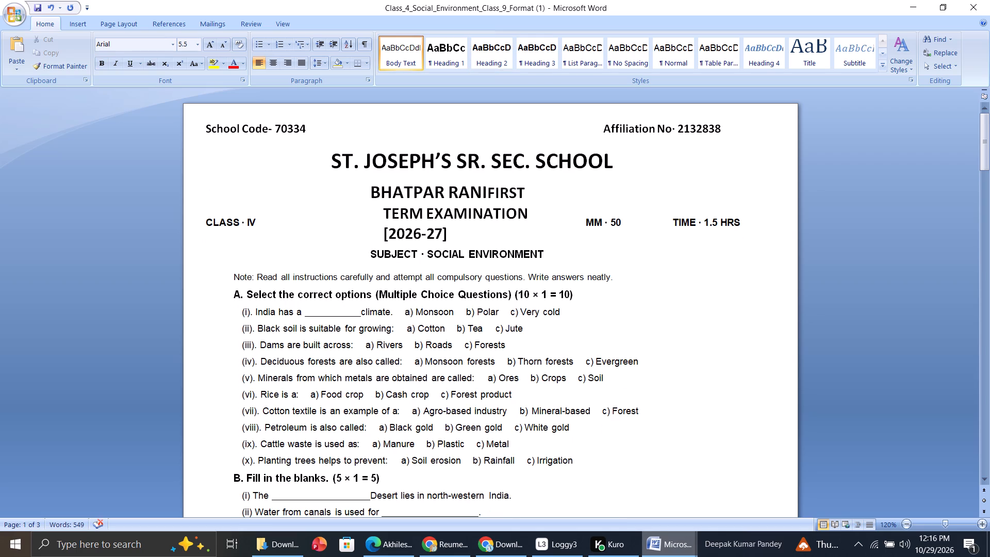
Insert a line break after BHATPAR RANI so FIRST TERM EXAMINATION [2026-27] starts on its own line.
left_click(487, 189)
key("shift+Return")
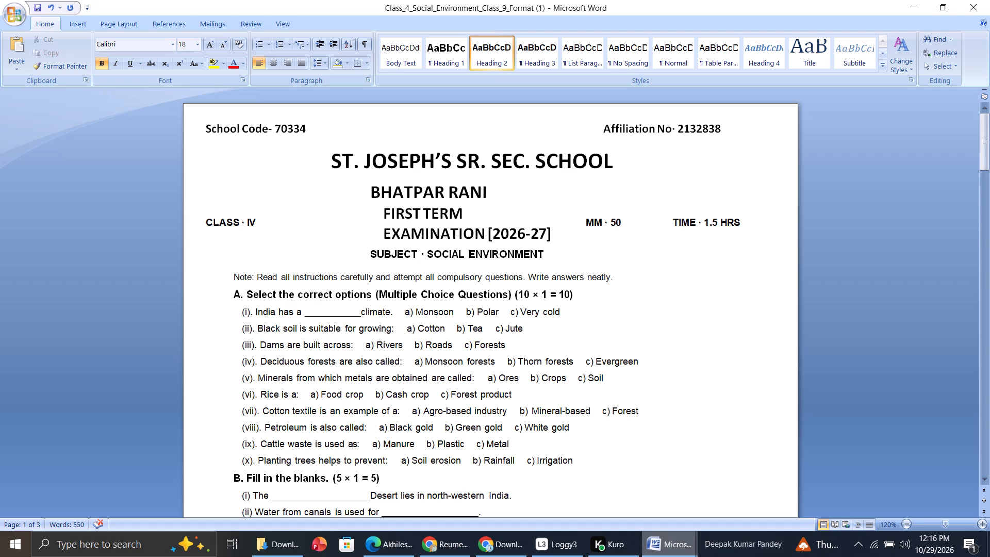
Move CLASS · IV and the MM · 50 and TIME · 1.5 HRS text down by two lines each.
left_click(205, 219)
key("Return")
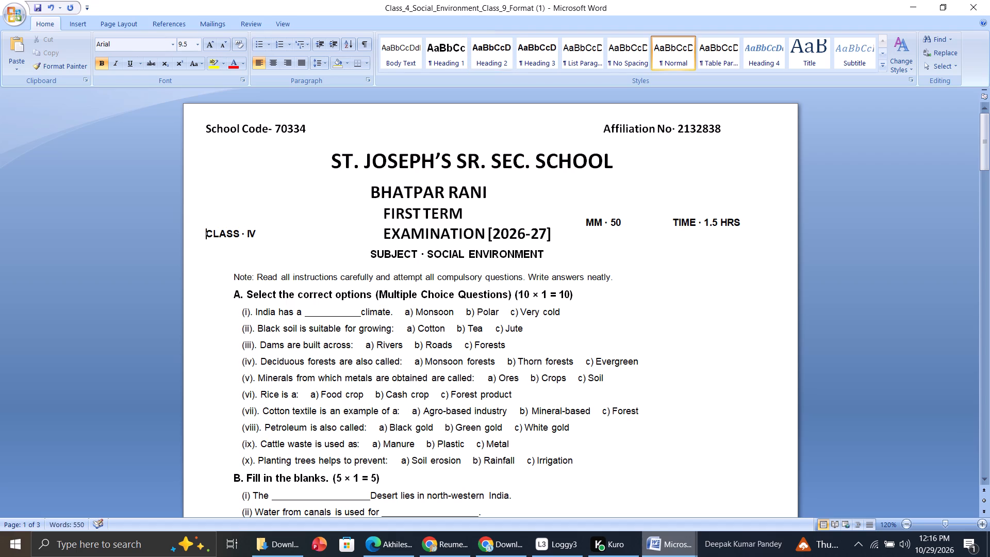
key("Return")
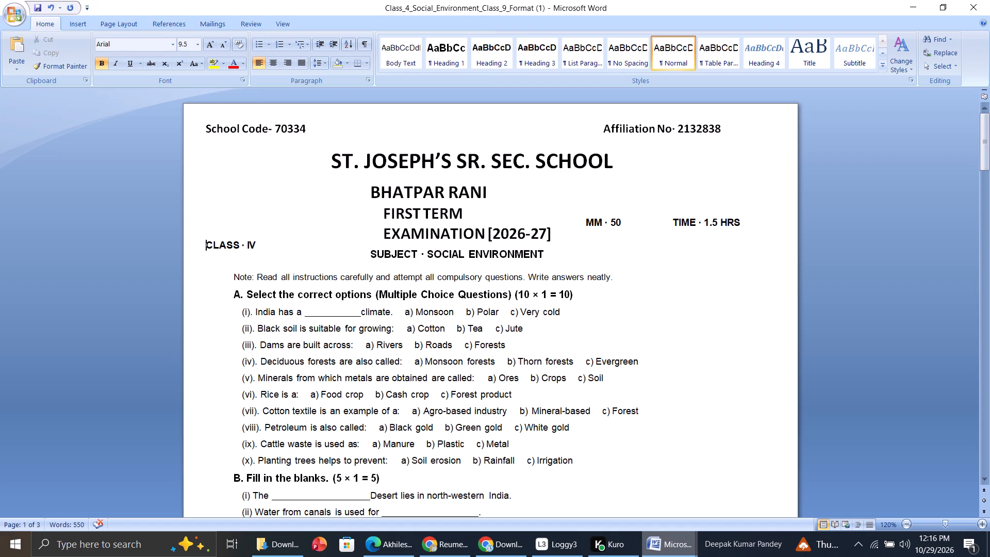
left_click(588, 222)
key("Return")
key("Return")
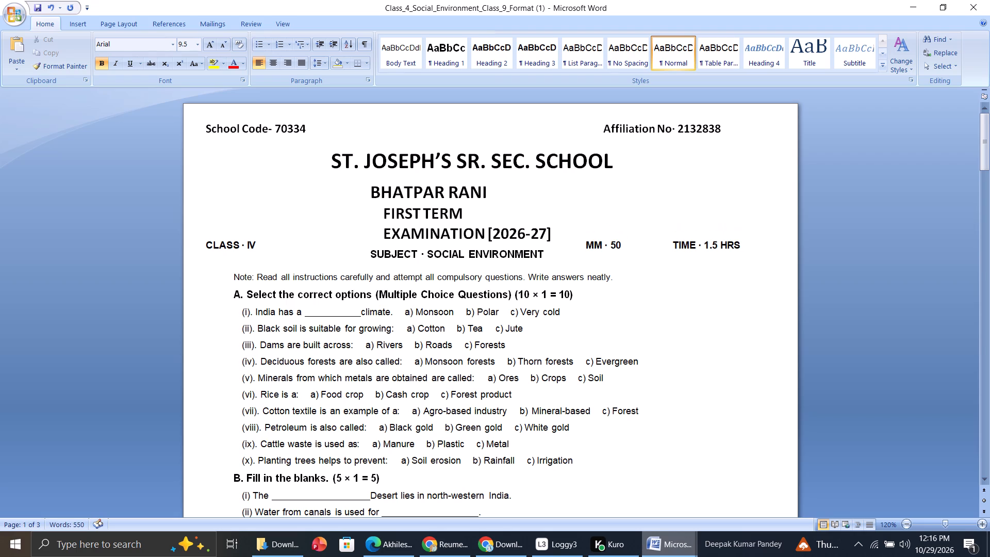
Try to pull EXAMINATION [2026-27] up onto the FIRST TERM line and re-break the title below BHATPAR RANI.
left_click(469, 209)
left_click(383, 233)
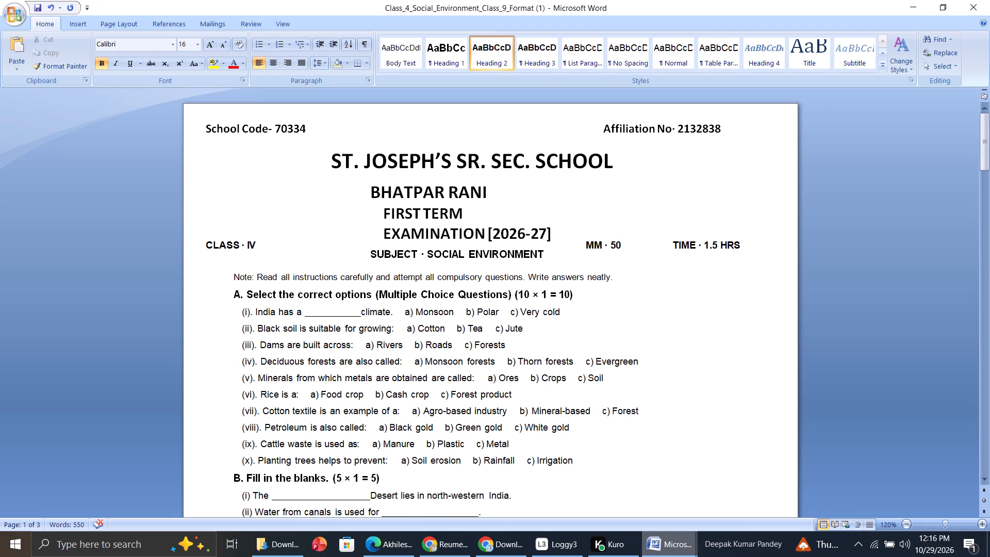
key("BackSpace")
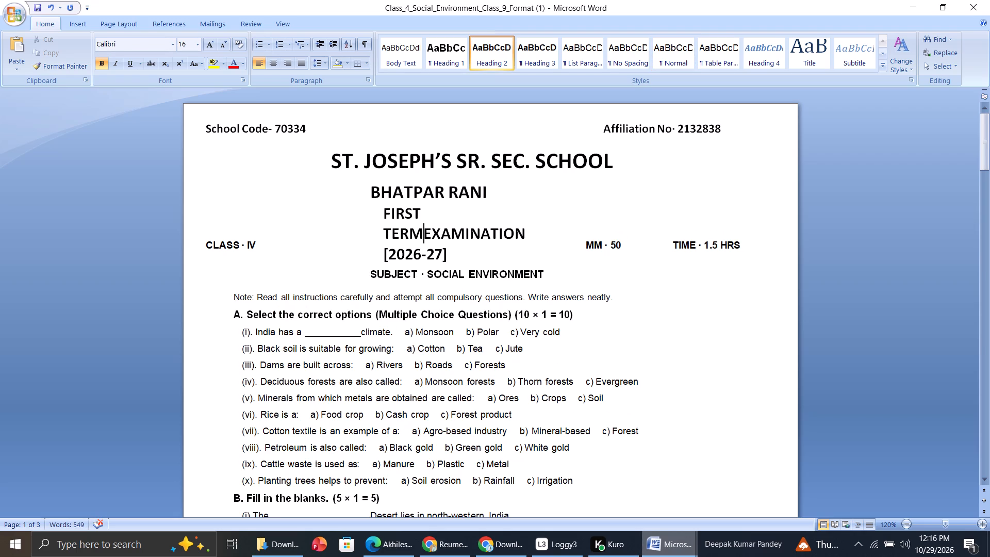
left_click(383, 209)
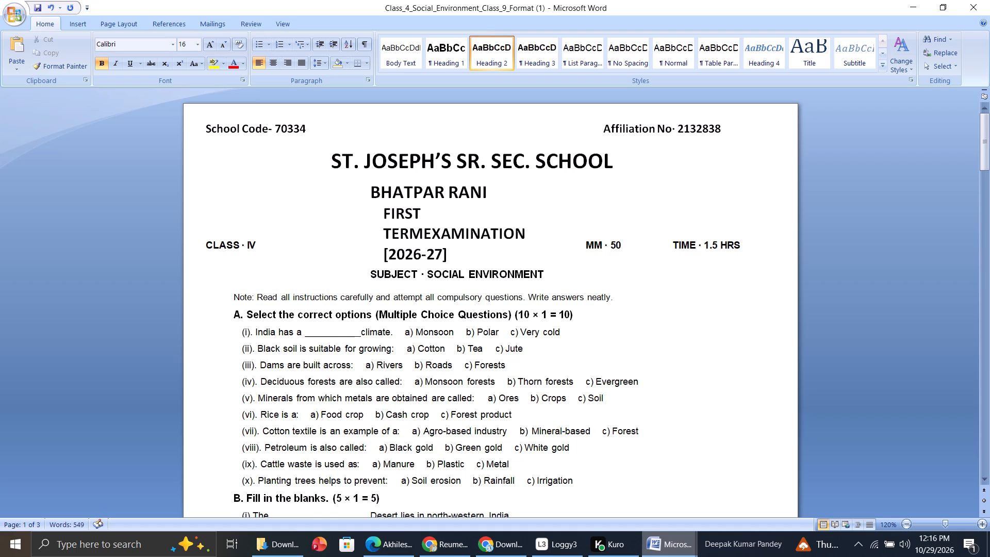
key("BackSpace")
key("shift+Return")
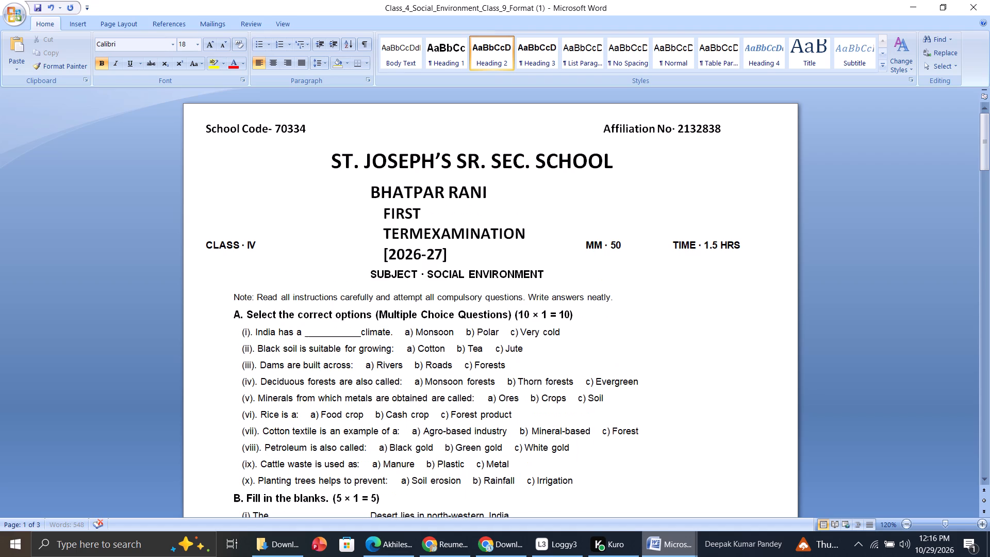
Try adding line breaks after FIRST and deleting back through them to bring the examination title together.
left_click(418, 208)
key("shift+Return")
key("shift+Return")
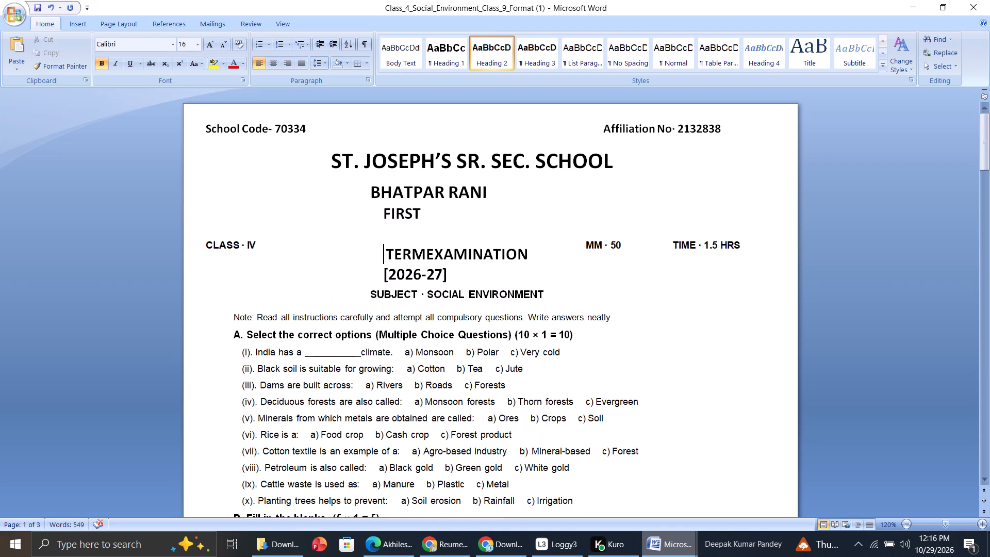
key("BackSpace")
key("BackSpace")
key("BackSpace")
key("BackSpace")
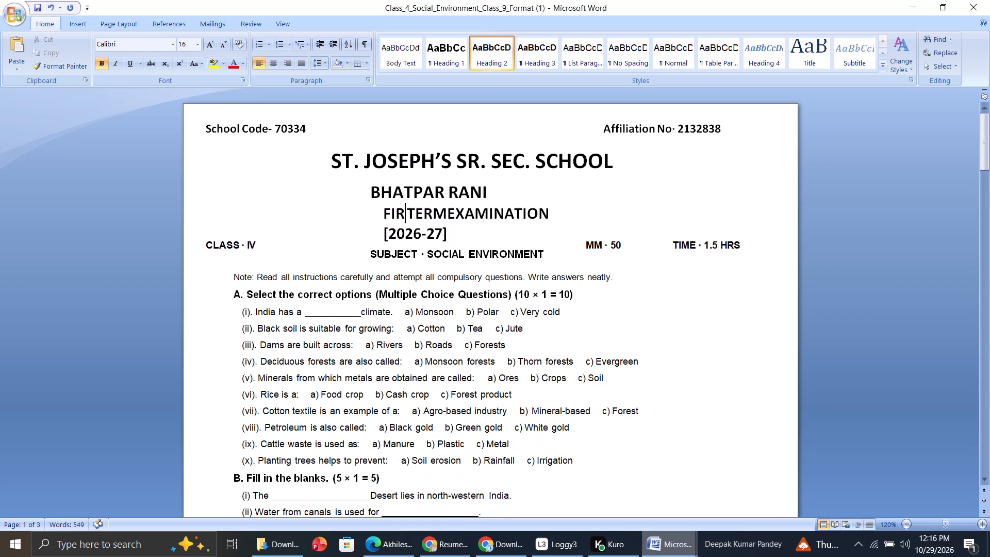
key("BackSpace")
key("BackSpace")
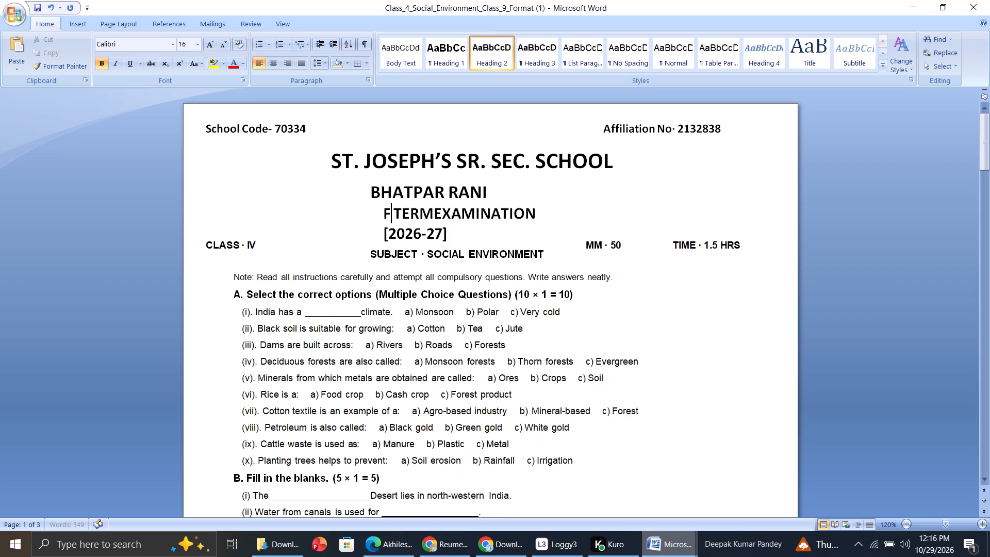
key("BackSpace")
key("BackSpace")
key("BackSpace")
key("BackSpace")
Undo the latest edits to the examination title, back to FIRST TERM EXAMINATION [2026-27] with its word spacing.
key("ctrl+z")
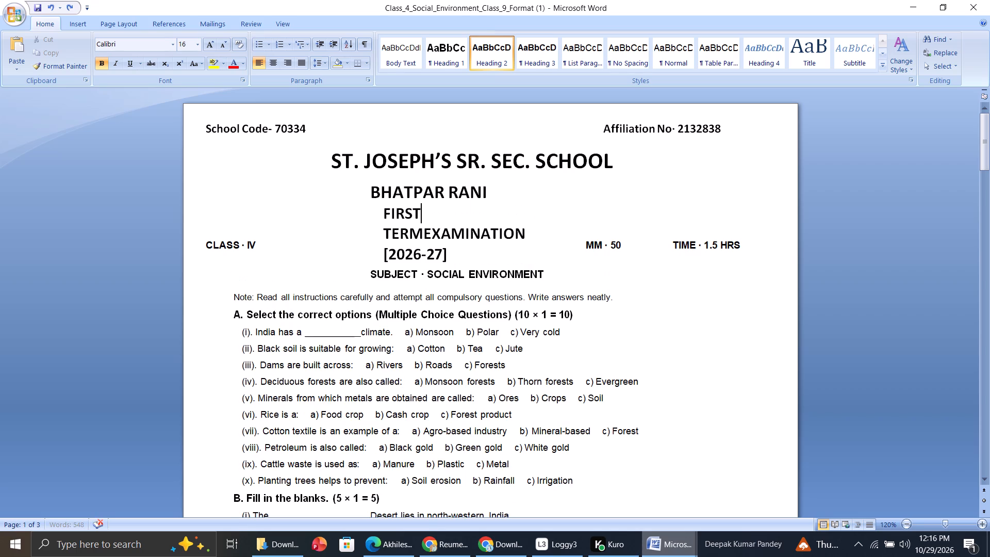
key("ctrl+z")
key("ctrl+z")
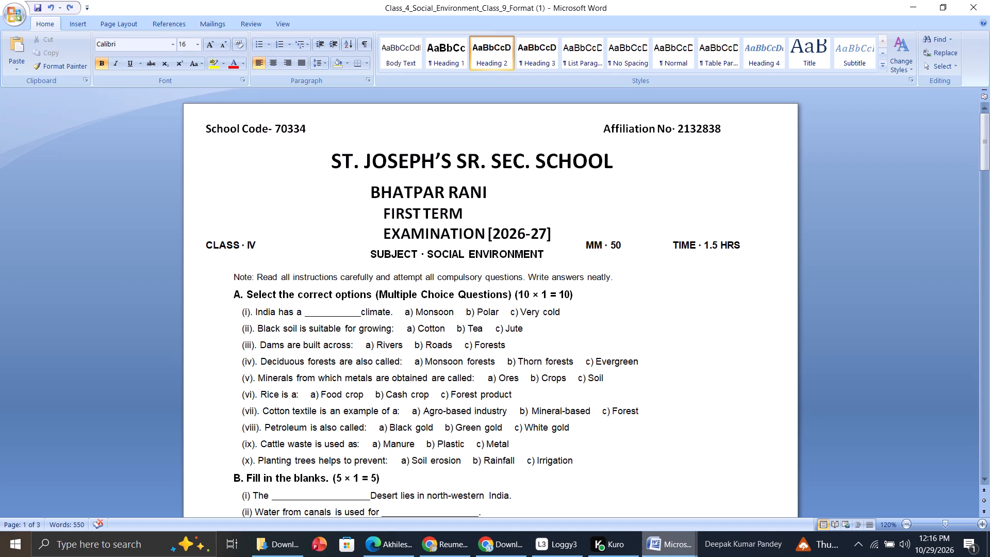
Delete the FIRST TERM EXAMINATION [2026-27] title below BHATPAR RANI in the Class IV paper.
left_click_drag(379, 209, 565, 223)
key("BackSpace")
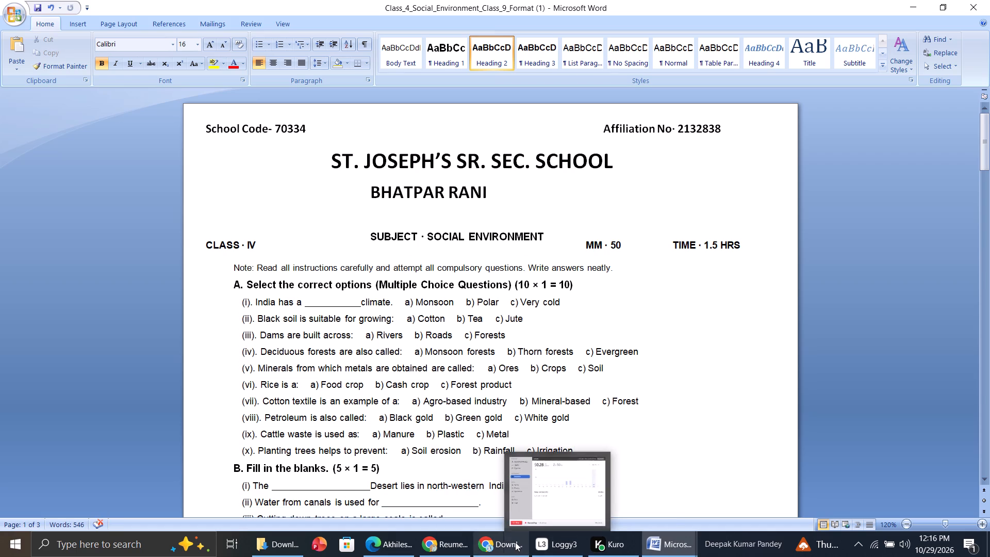
Copy the FIRST TERM EXAMINATION [2026-27] line from CLASS-9 and paste it on a new line below BHATPAR RANI, keeping its source formatting.
left_click(683, 552)
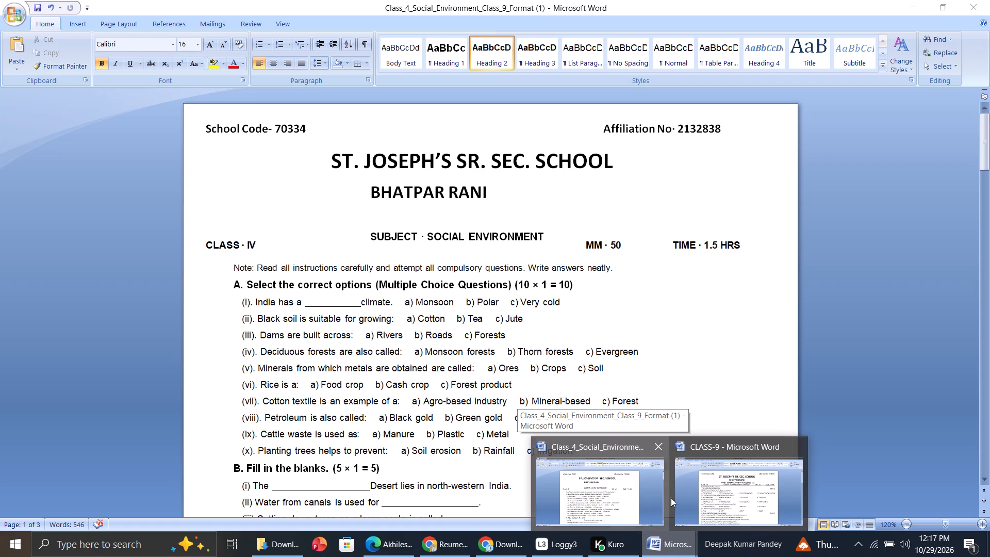
left_click(712, 499)
left_click(367, 174)
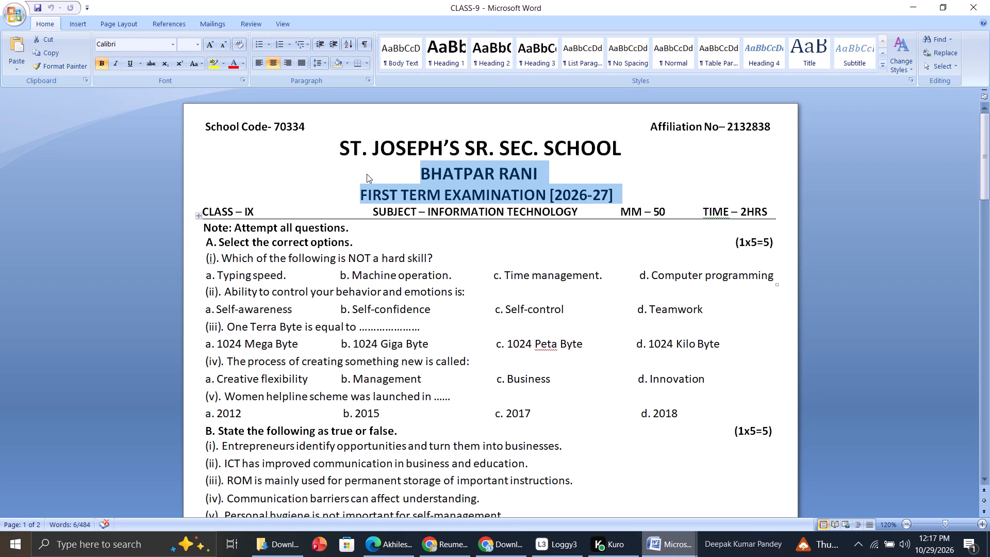
left_click_drag(360, 191, 614, 199)
key("ctrl+c")
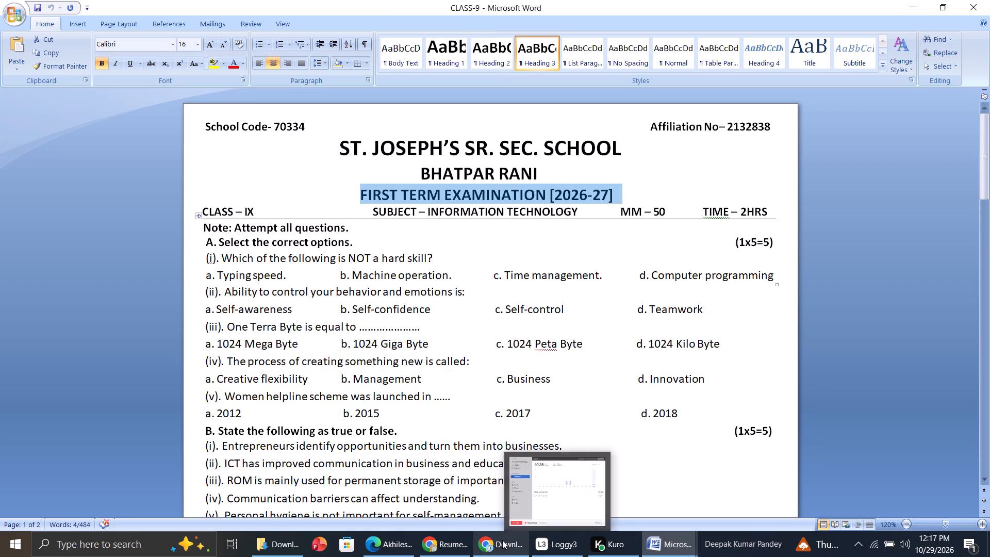
left_click(678, 544)
left_click(627, 501)
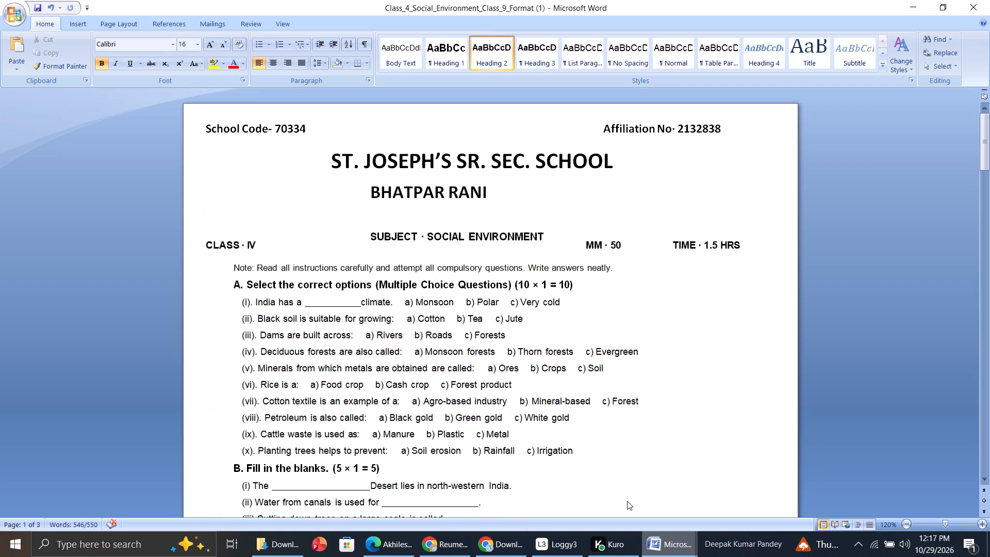
left_click(493, 189)
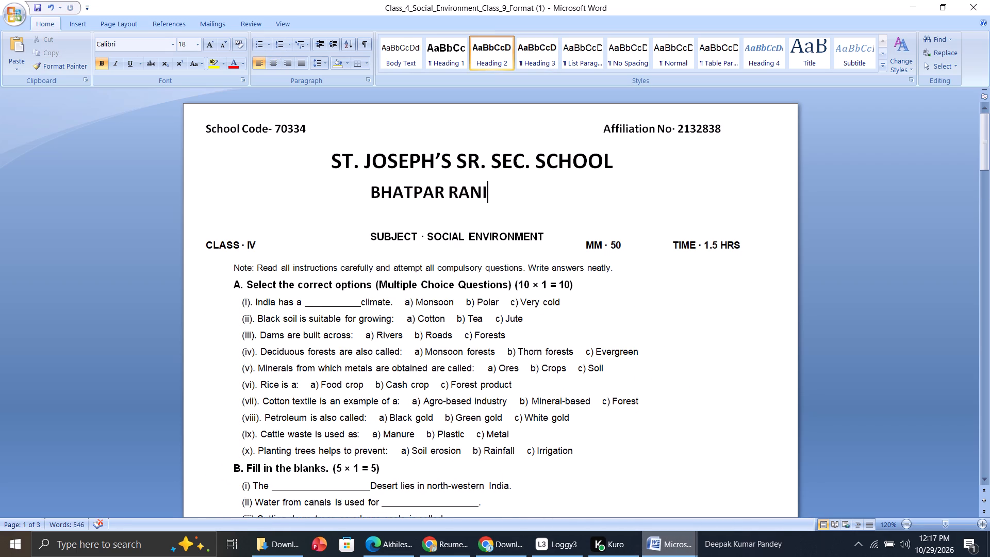
key("shift+Return")
key("ctrl+v")
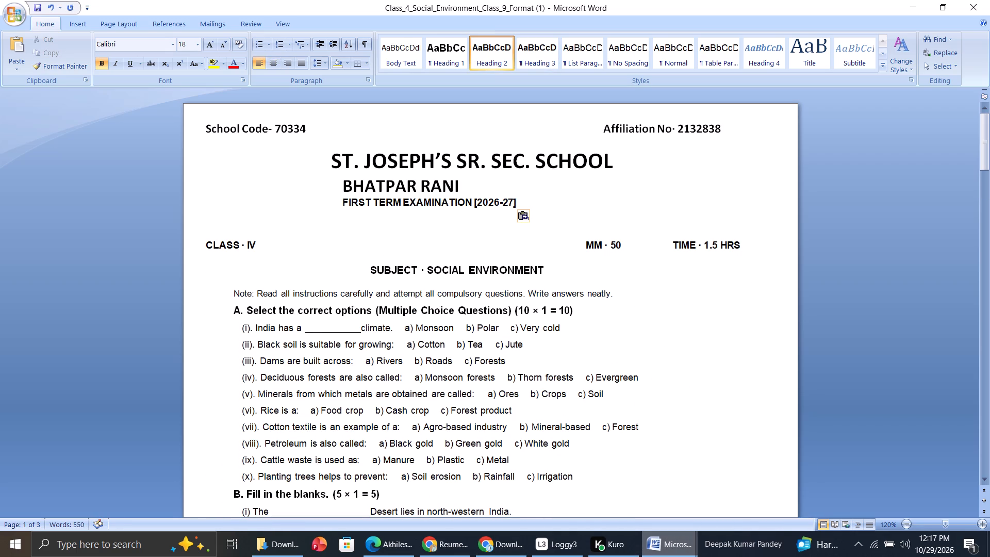
left_click(525, 217)
left_click(549, 231)
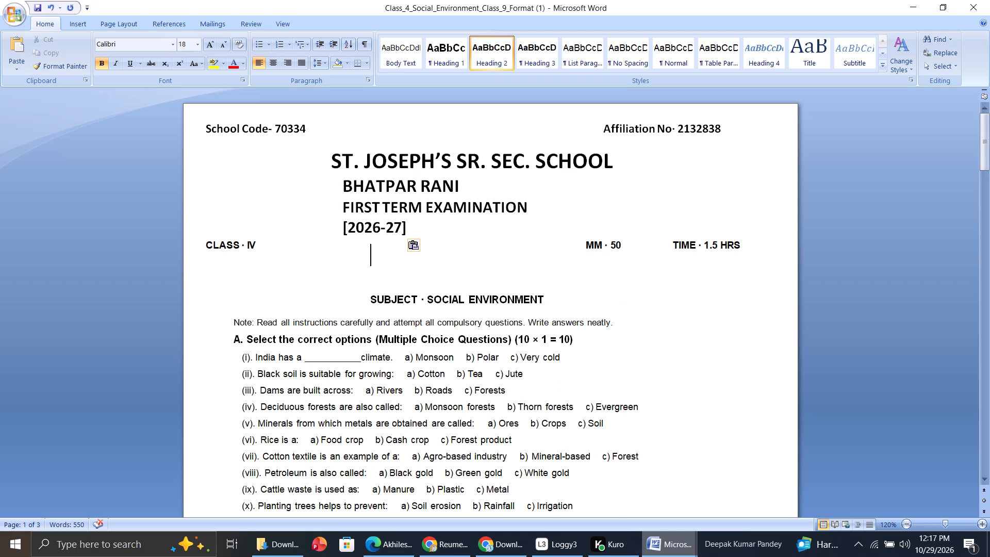
Compare the font and size of the BHATPAR RANI and FIRST TERM EXAMINATION lines in the CLASS-9 and Class IV papers.
left_click(670, 550)
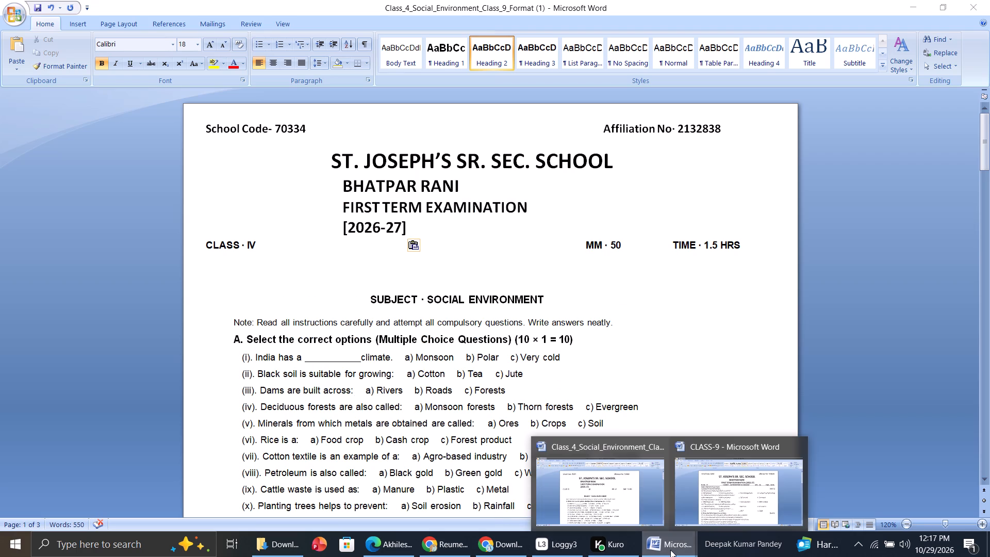
left_click(621, 483)
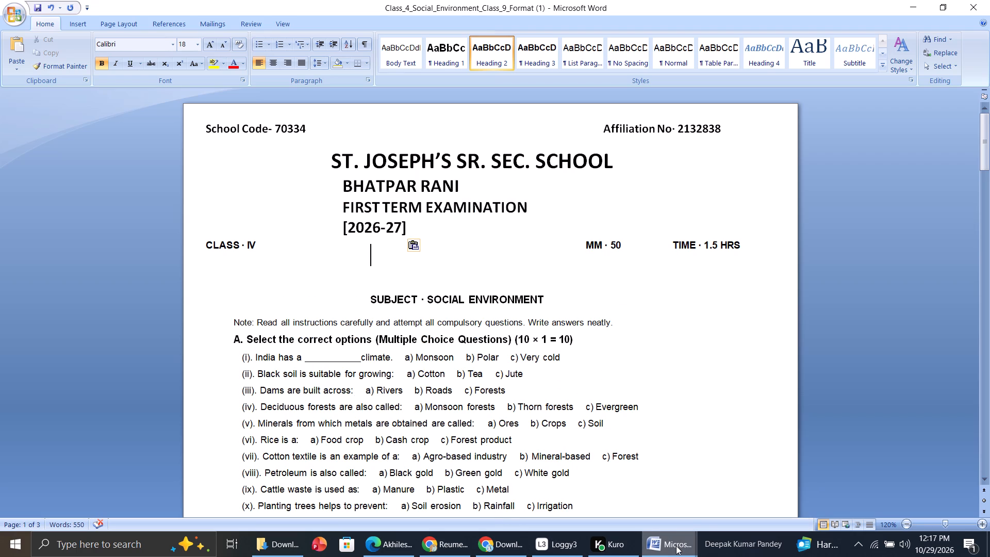
left_click(676, 546)
left_click(702, 522)
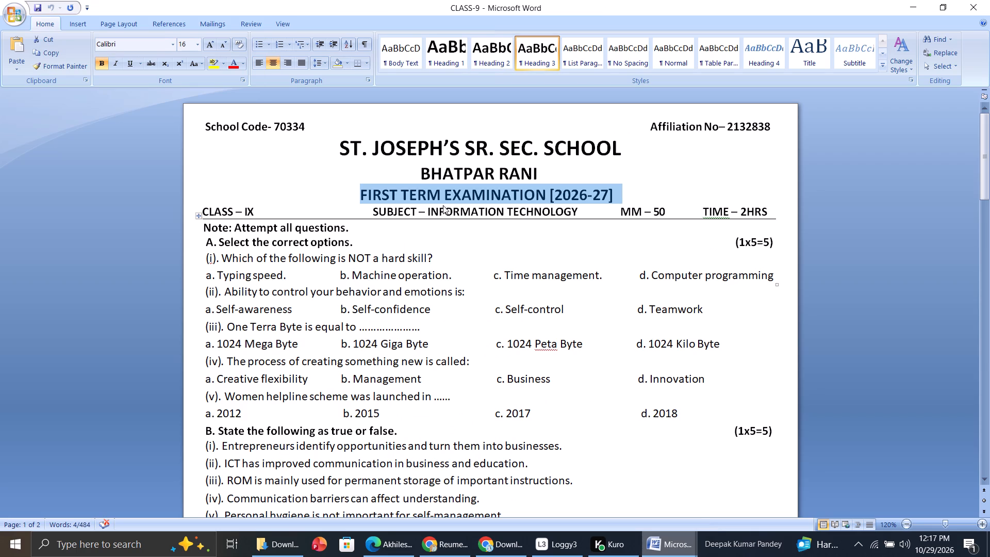
right_click(450, 187)
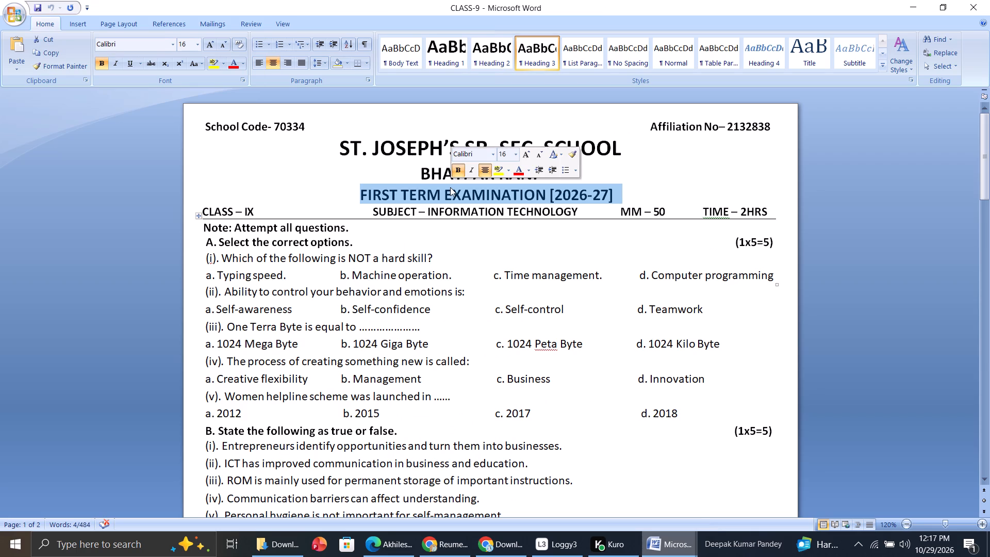
left_click(406, 161)
left_click_drag(422, 172, 452, 172)
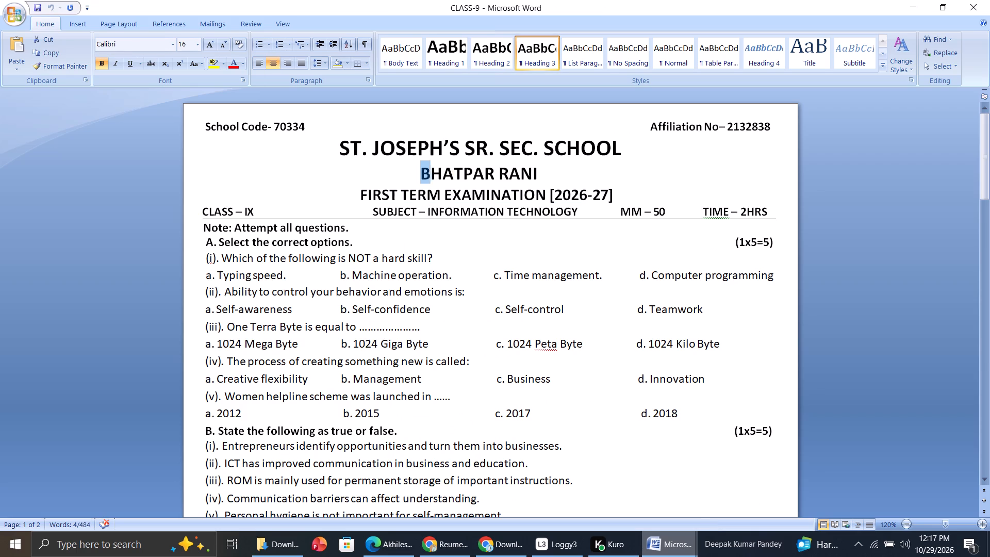
left_click_drag(452, 172, 535, 172)
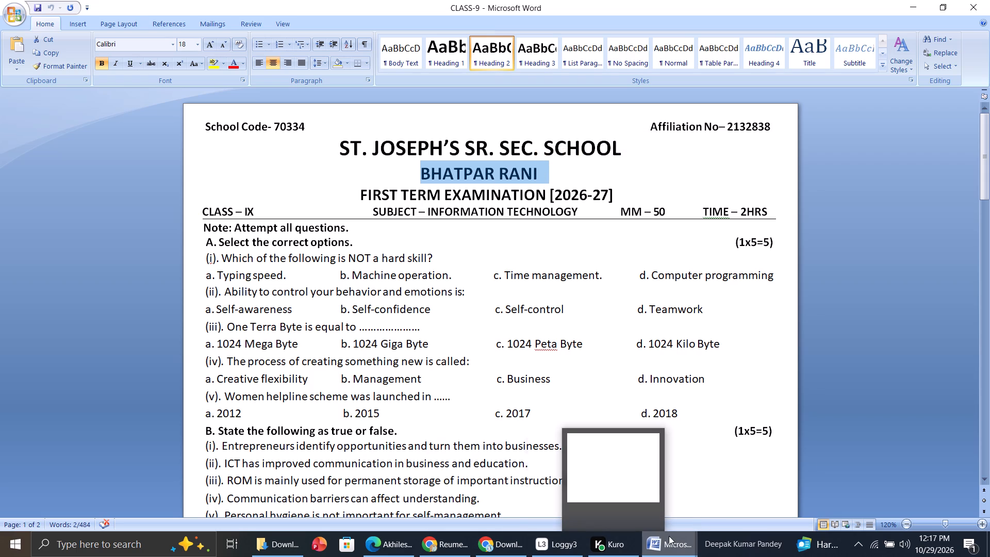
left_click(585, 500)
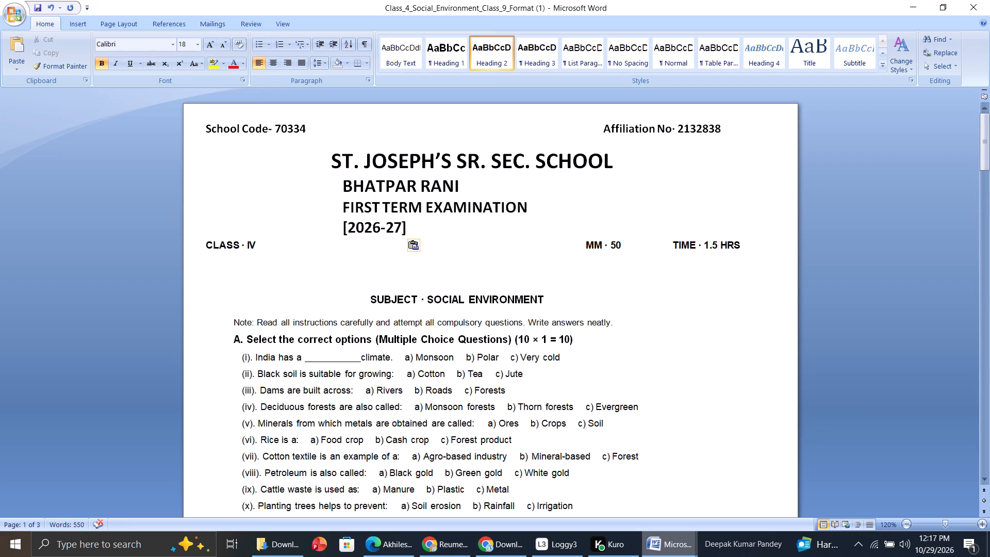
left_click_drag(341, 203, 407, 226)
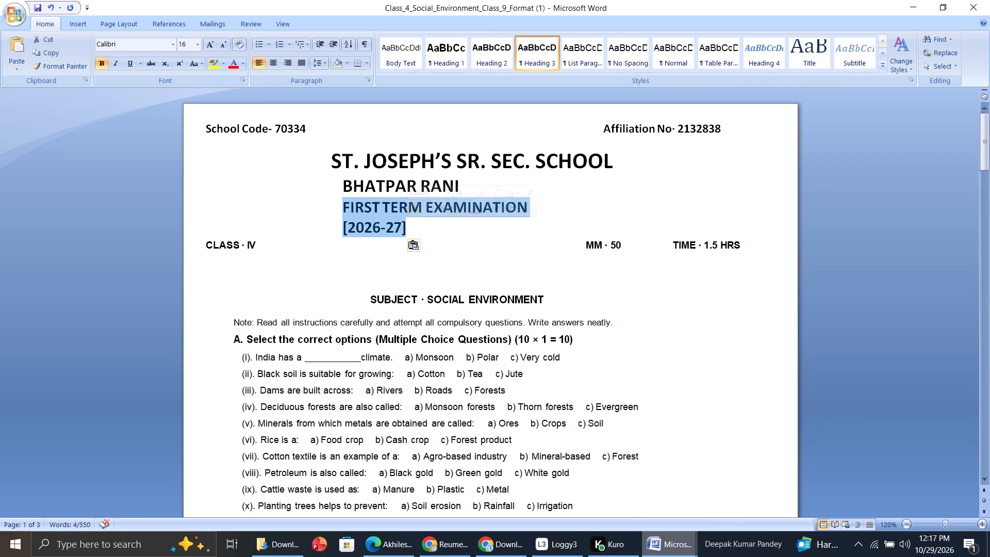
left_click_drag(346, 187, 512, 175)
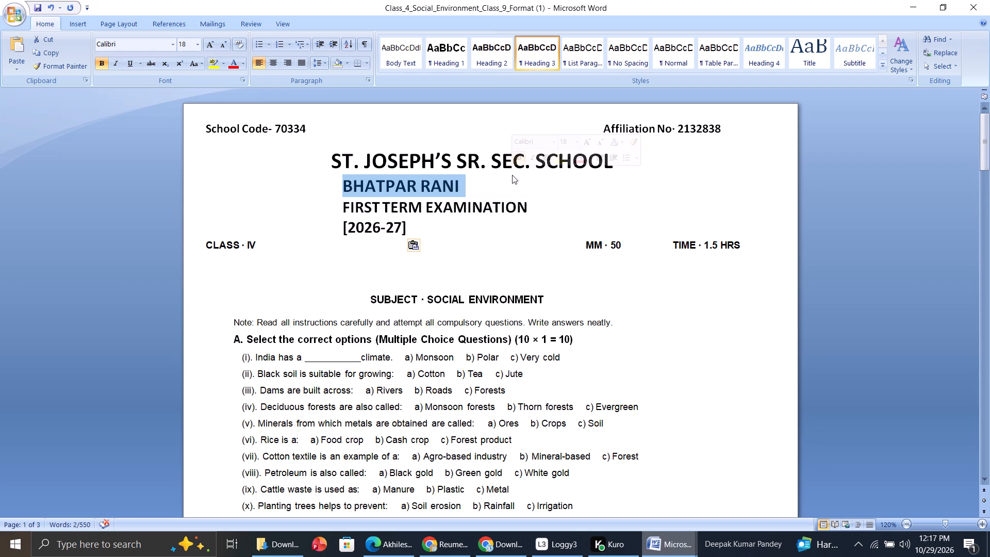
left_click(564, 203)
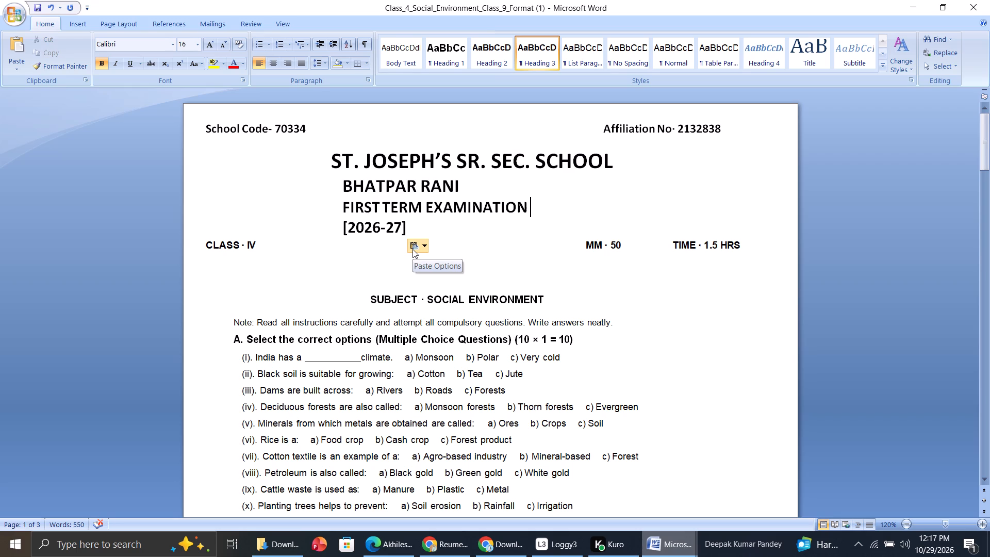
key("h")
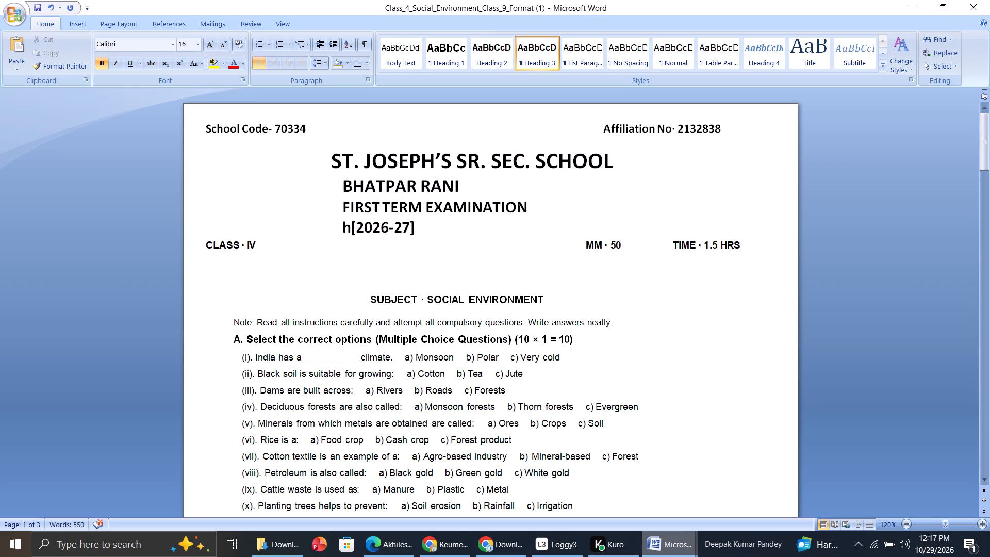
key("BackSpace")
Remove the extra spacing in front of ST. JOSEPH'S SR. SEC. SCHOOL.
left_click(331, 160)
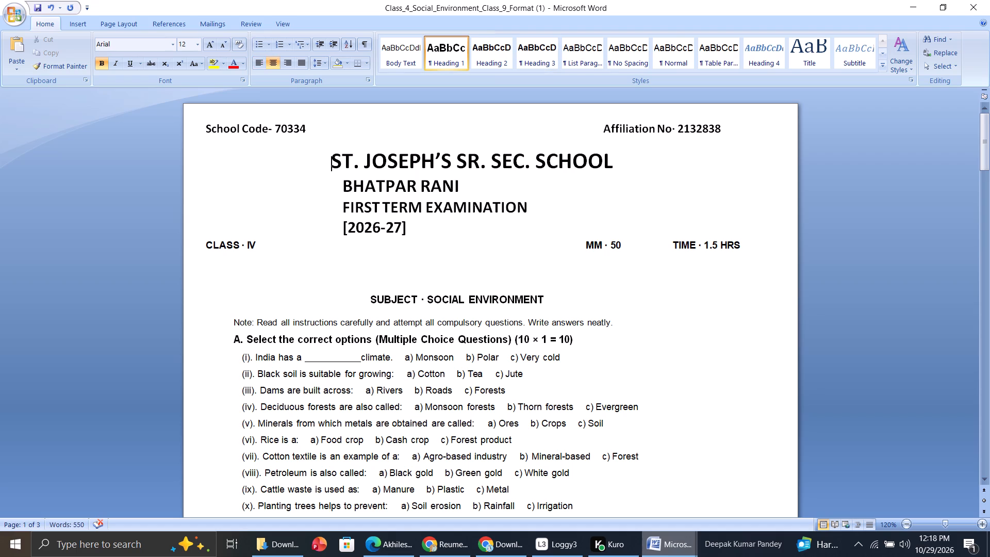
key("BackSpace")
key("BackSpace")
key("BackSpace")
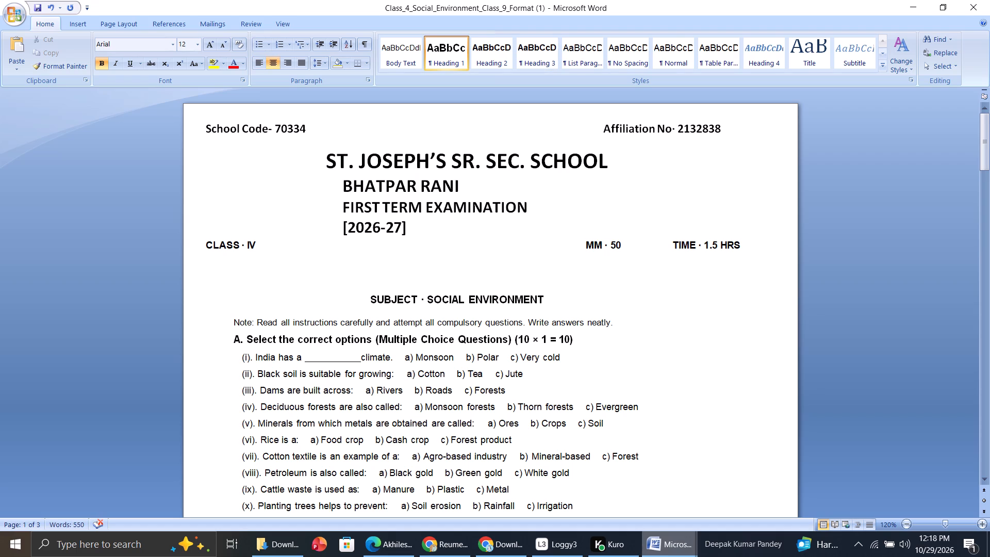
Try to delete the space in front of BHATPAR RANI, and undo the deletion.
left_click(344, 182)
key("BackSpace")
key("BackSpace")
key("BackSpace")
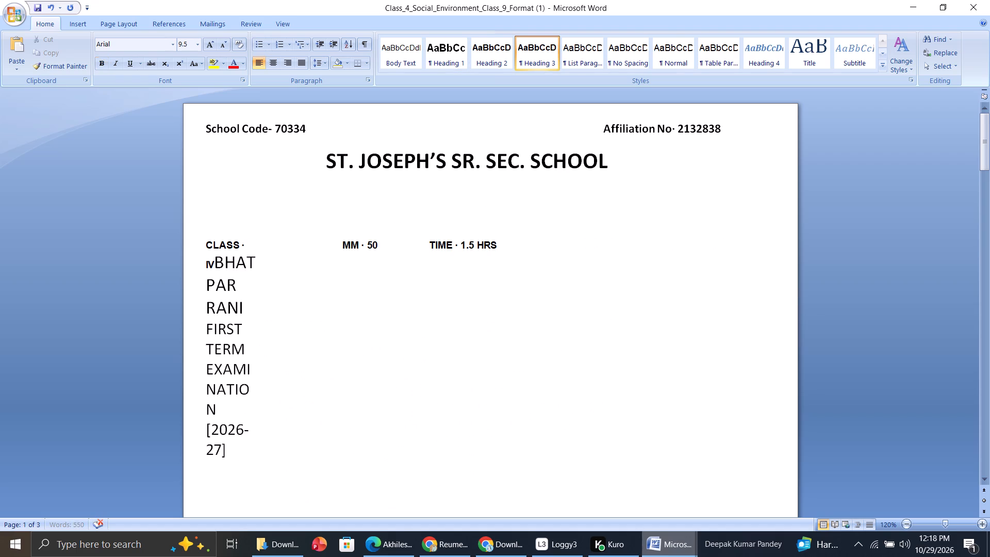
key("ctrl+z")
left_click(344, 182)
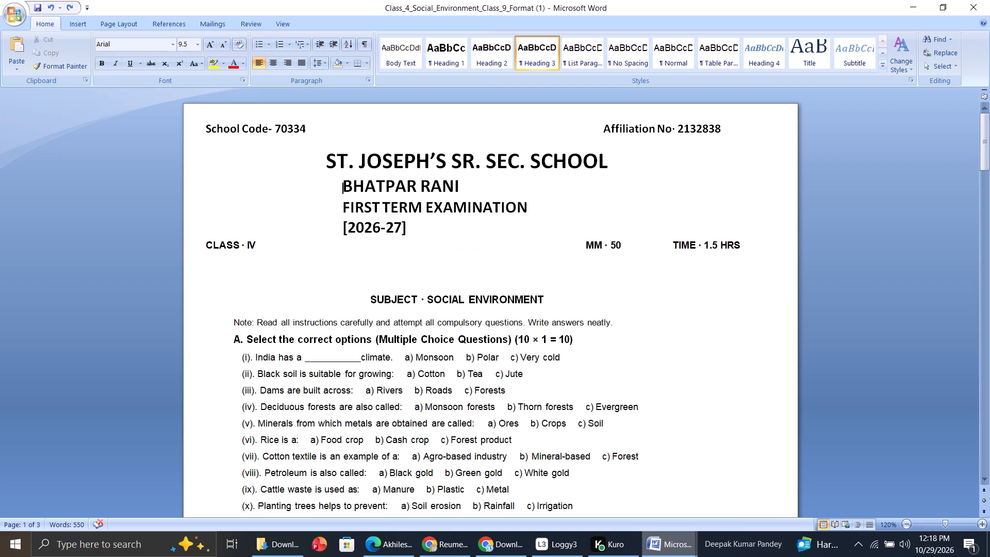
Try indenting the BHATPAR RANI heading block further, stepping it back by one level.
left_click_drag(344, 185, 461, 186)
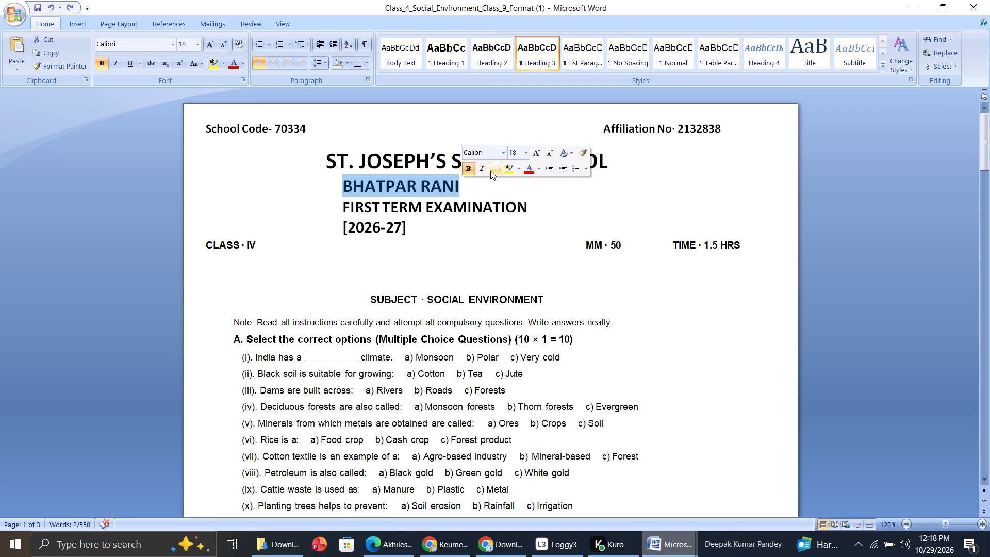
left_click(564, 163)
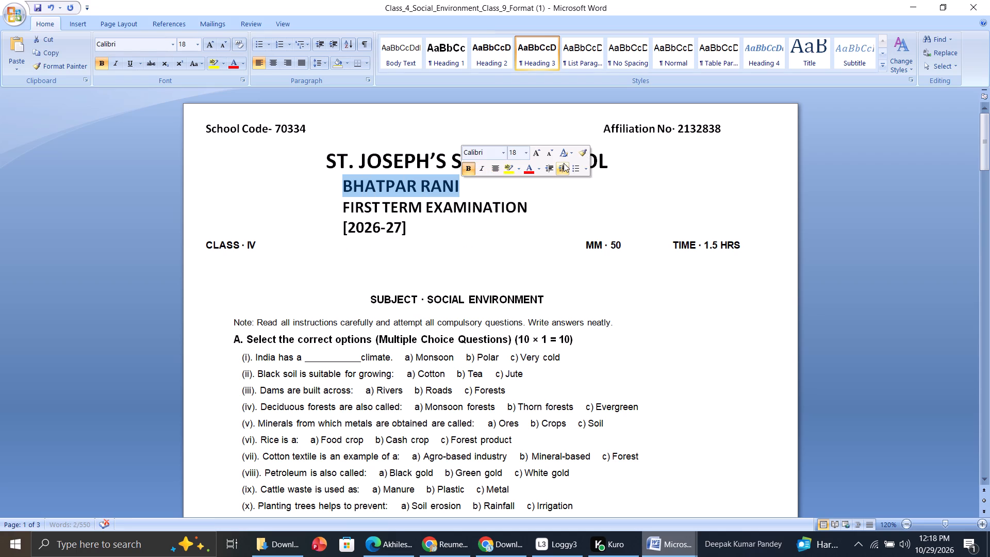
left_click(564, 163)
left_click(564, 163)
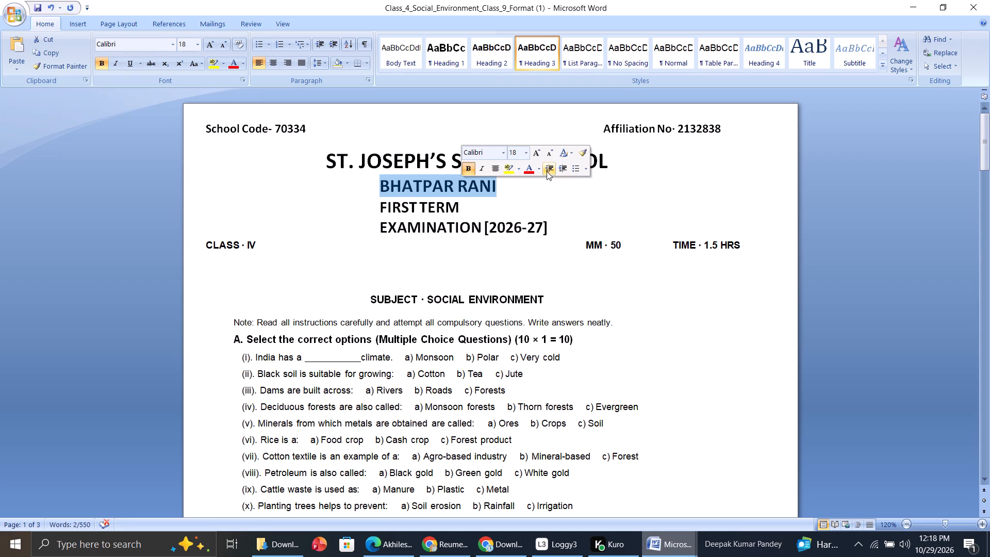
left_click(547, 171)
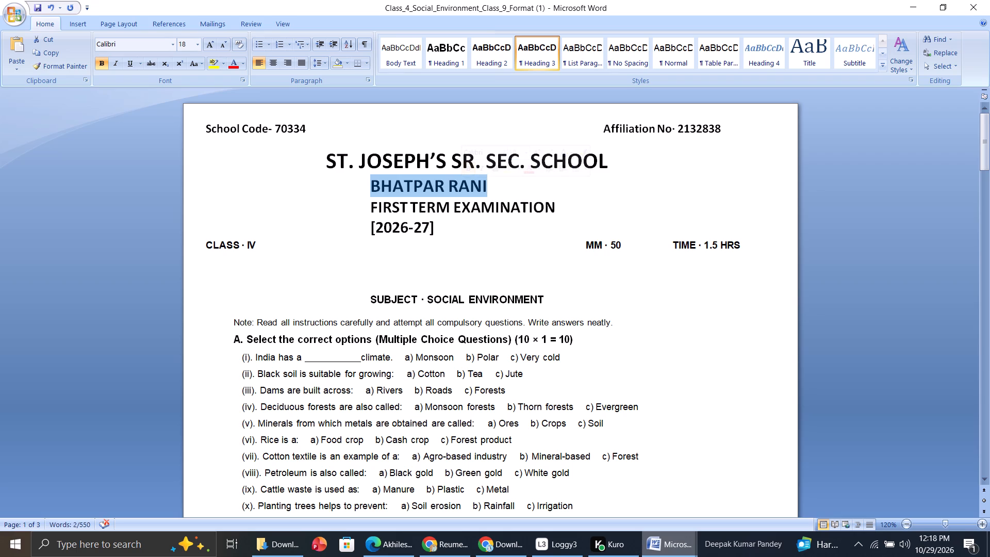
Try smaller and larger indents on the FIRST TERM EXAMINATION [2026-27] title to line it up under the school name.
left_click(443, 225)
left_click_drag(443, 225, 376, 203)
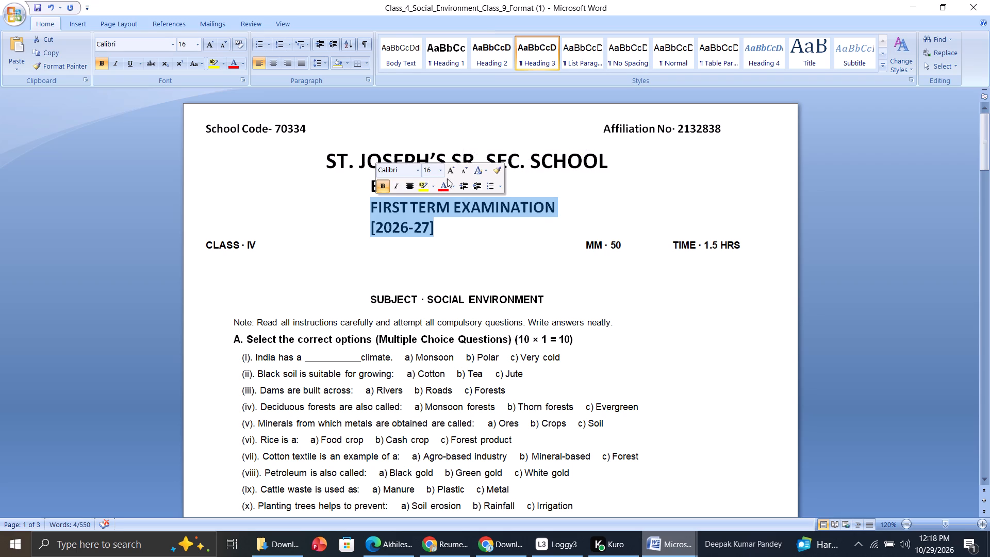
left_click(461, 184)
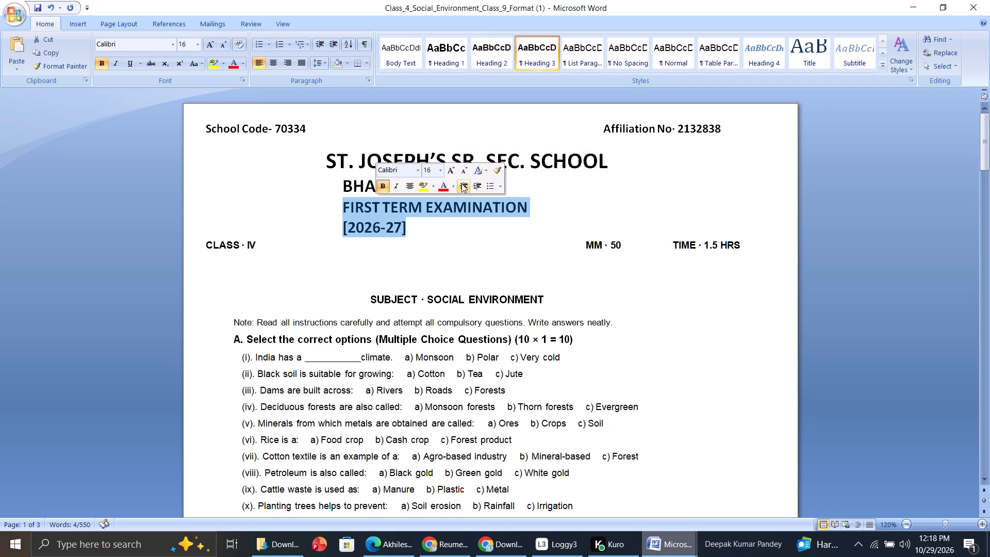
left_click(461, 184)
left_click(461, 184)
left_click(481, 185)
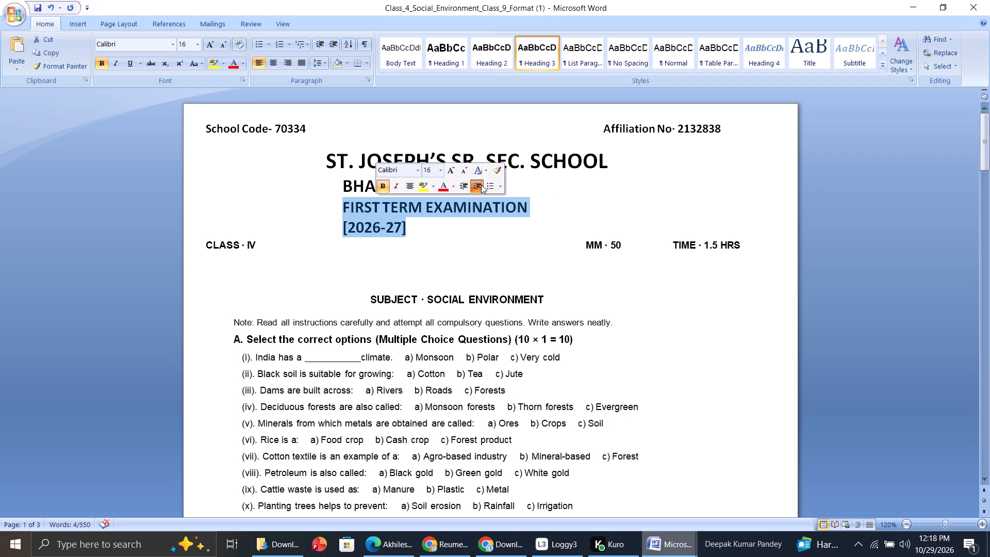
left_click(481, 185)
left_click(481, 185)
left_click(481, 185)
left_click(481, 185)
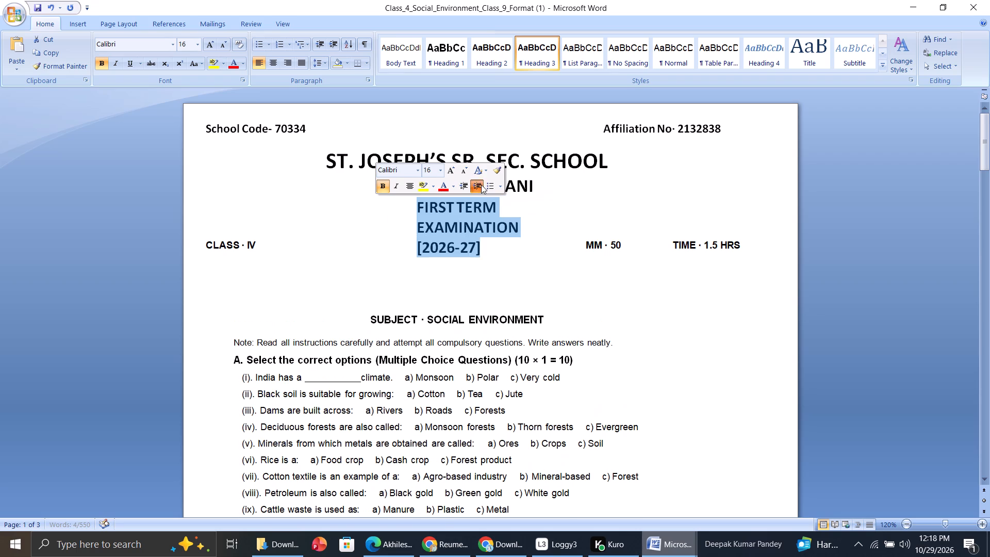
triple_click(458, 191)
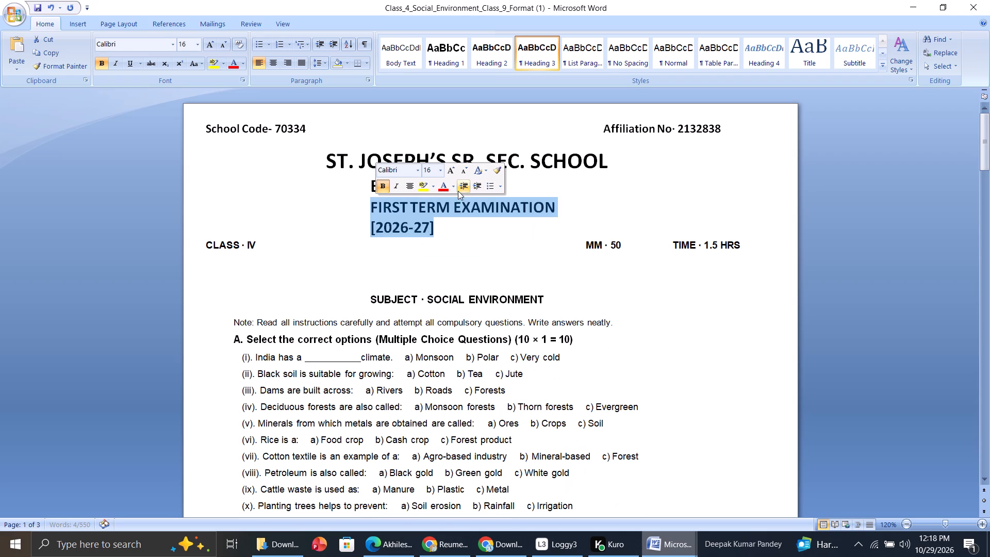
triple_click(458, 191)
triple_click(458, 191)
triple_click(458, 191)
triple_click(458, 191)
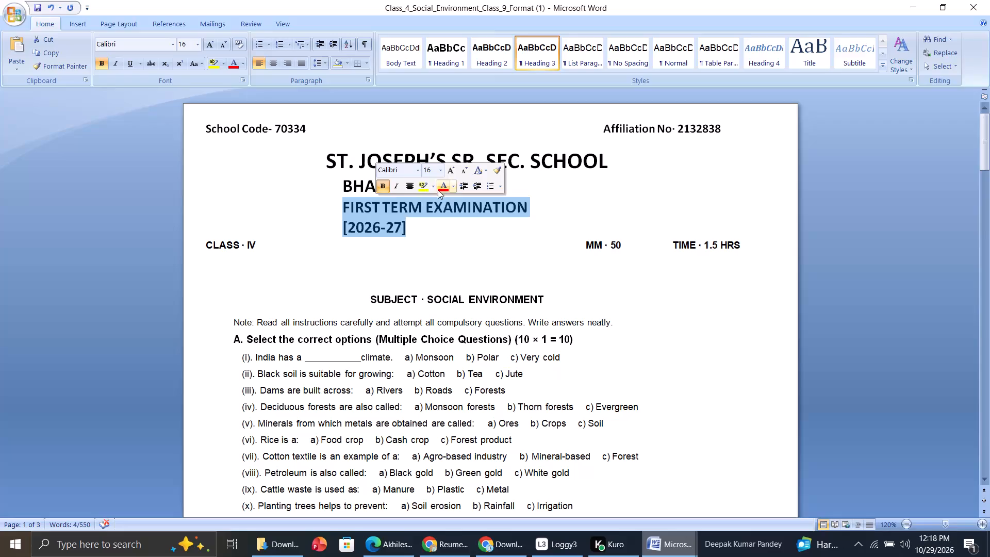
Center the heading block with BHATPAR RANI and FIRST TERM EXAMINATION [2026-27].
left_click(408, 190)
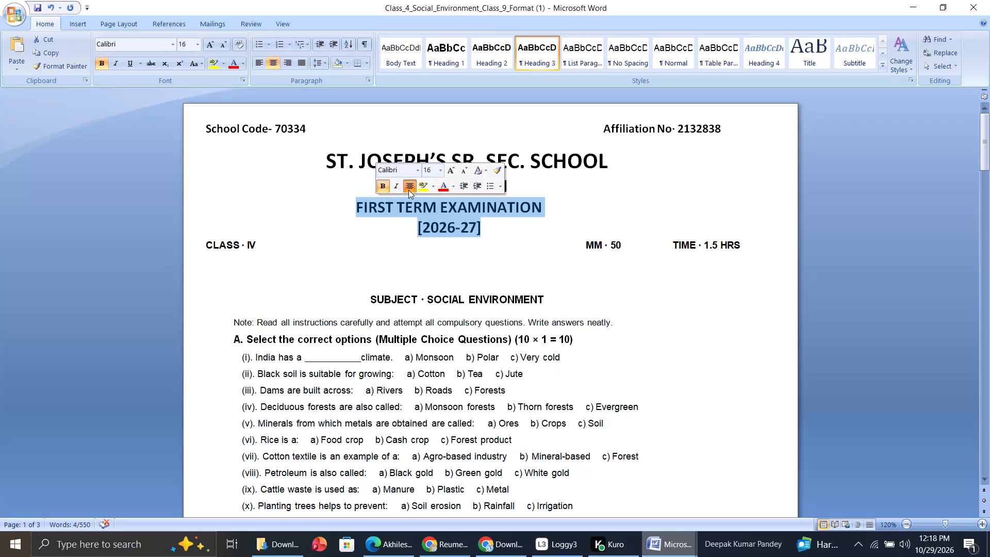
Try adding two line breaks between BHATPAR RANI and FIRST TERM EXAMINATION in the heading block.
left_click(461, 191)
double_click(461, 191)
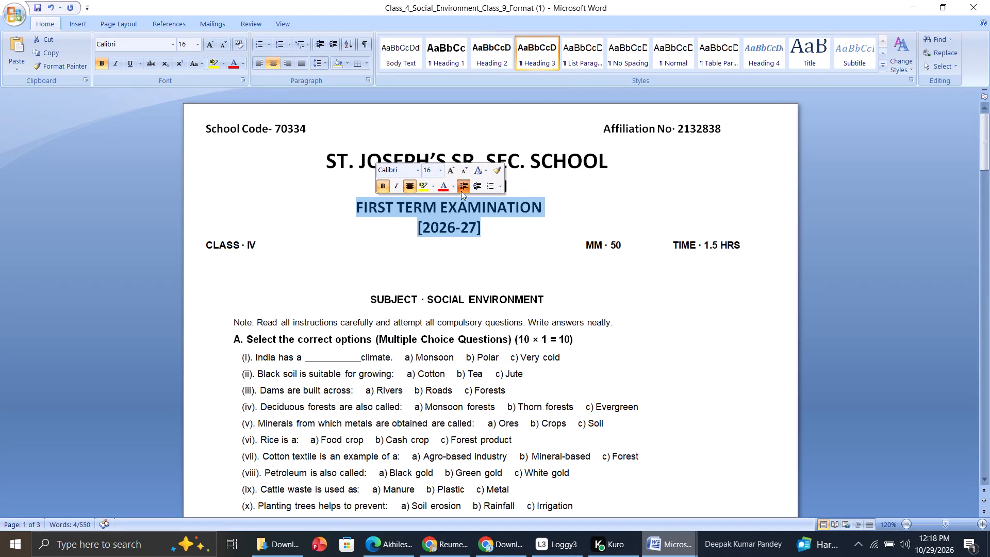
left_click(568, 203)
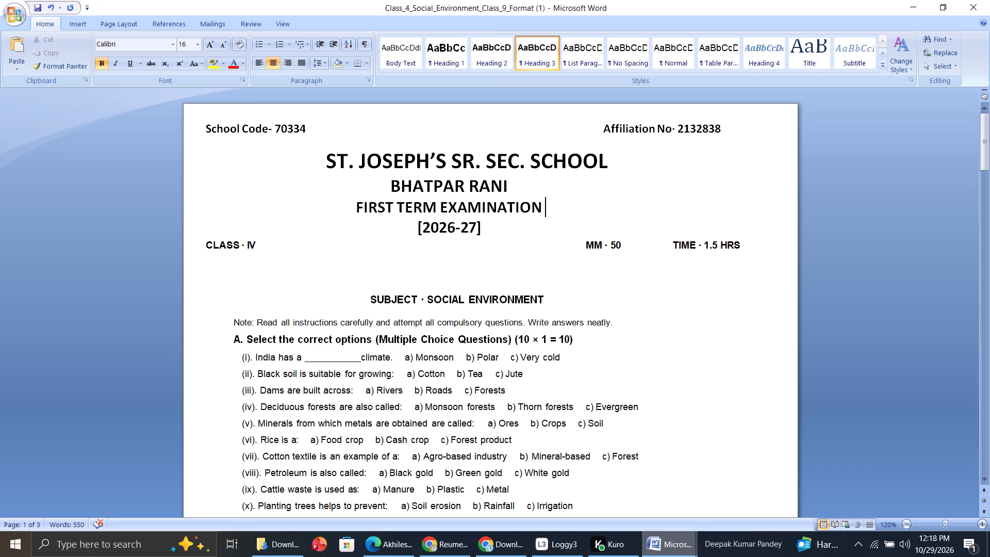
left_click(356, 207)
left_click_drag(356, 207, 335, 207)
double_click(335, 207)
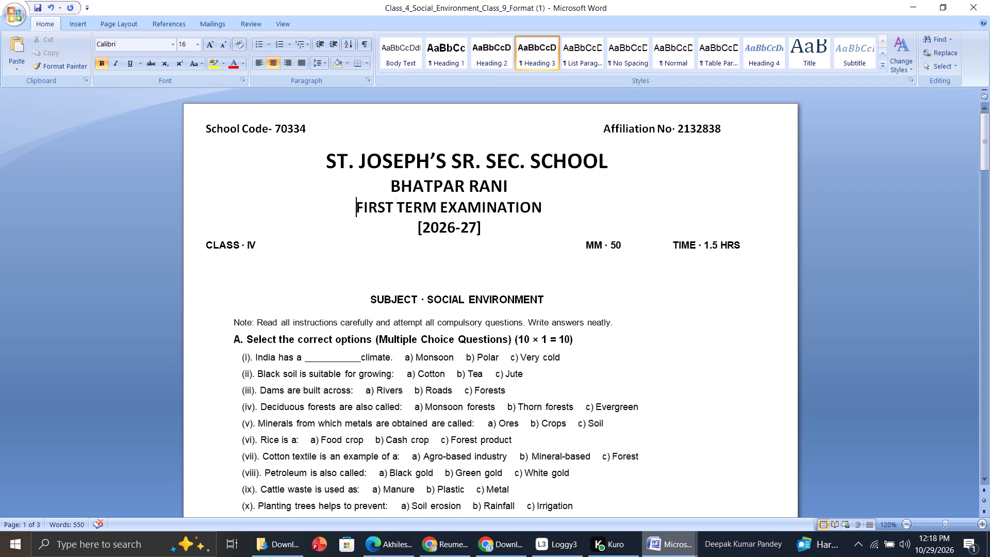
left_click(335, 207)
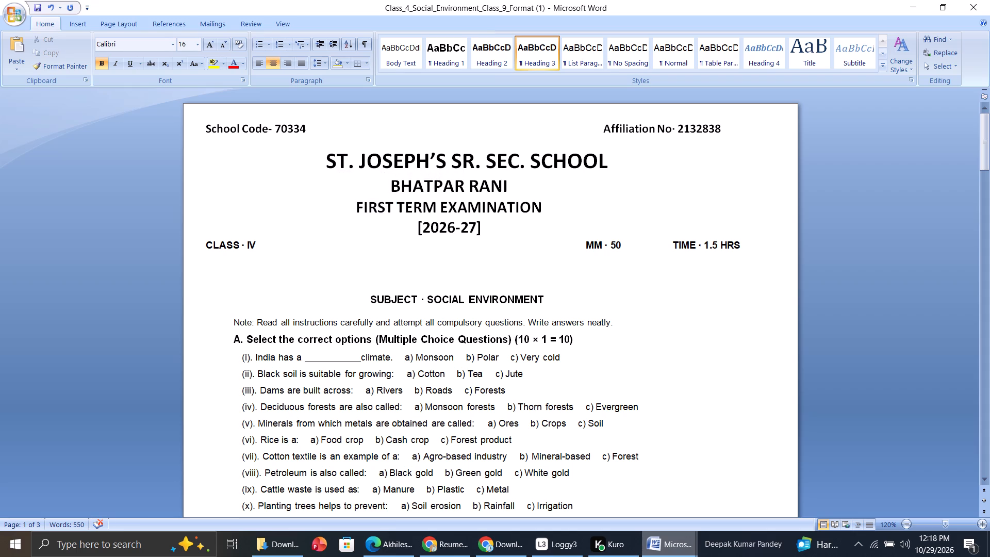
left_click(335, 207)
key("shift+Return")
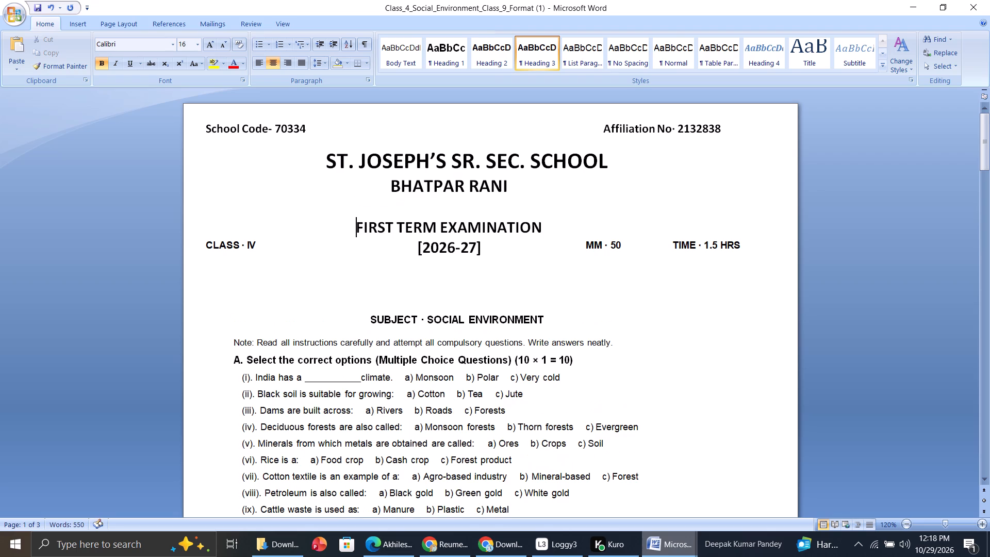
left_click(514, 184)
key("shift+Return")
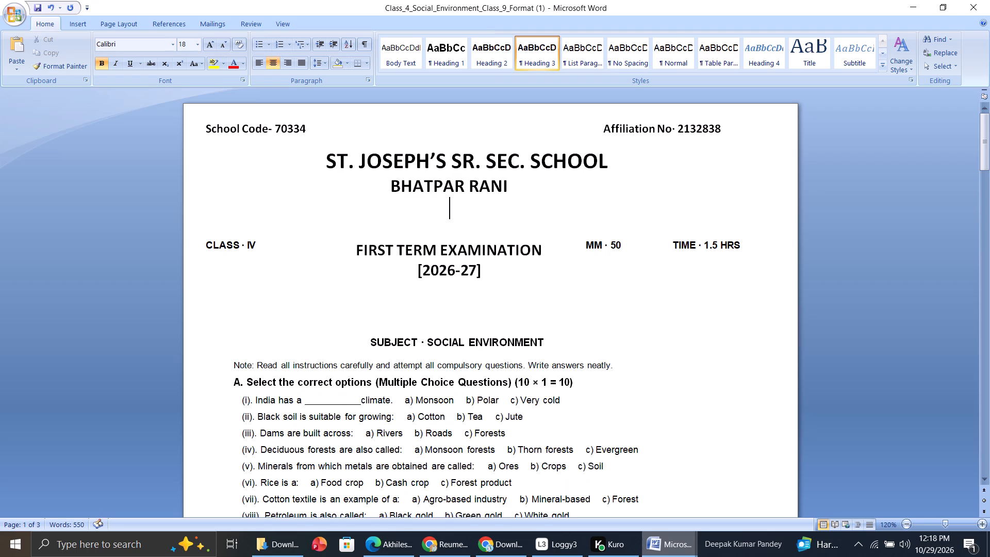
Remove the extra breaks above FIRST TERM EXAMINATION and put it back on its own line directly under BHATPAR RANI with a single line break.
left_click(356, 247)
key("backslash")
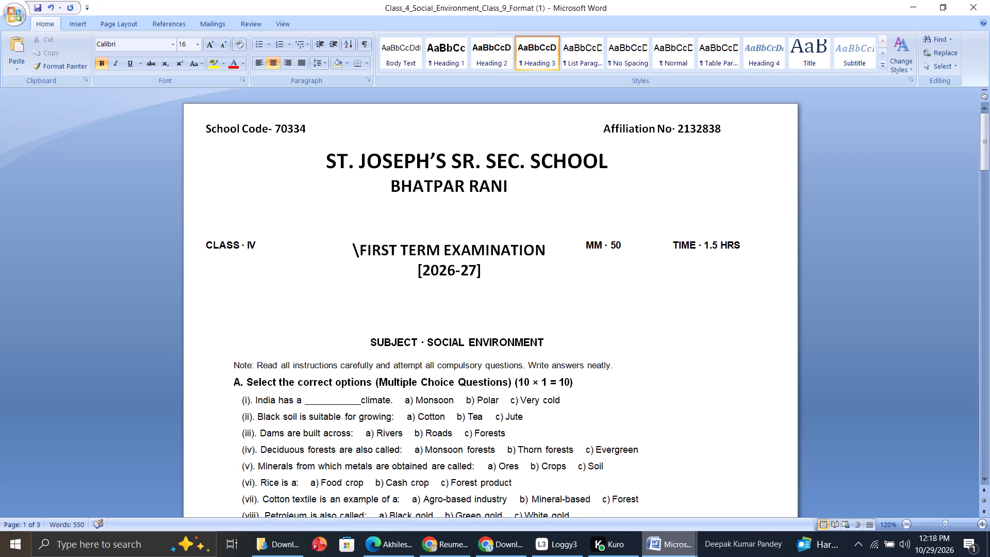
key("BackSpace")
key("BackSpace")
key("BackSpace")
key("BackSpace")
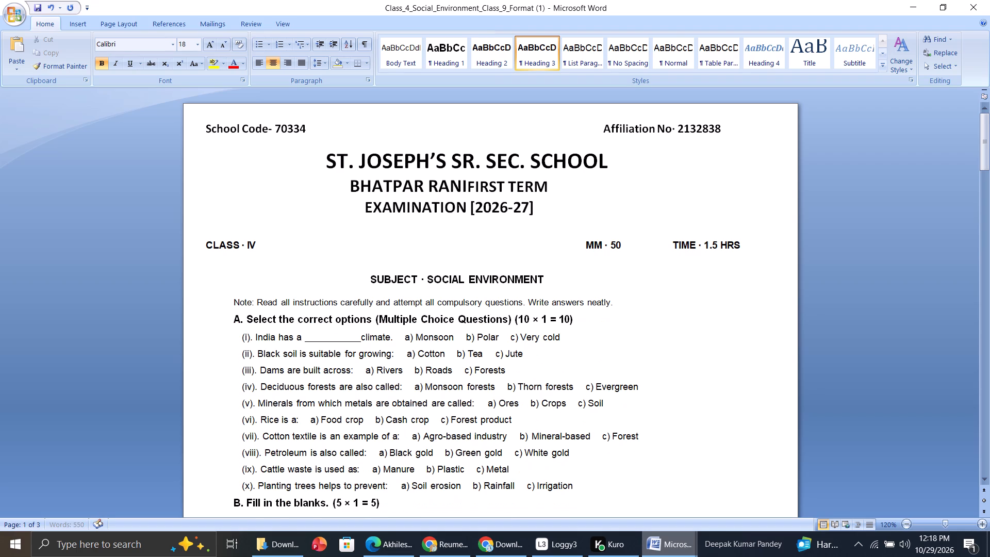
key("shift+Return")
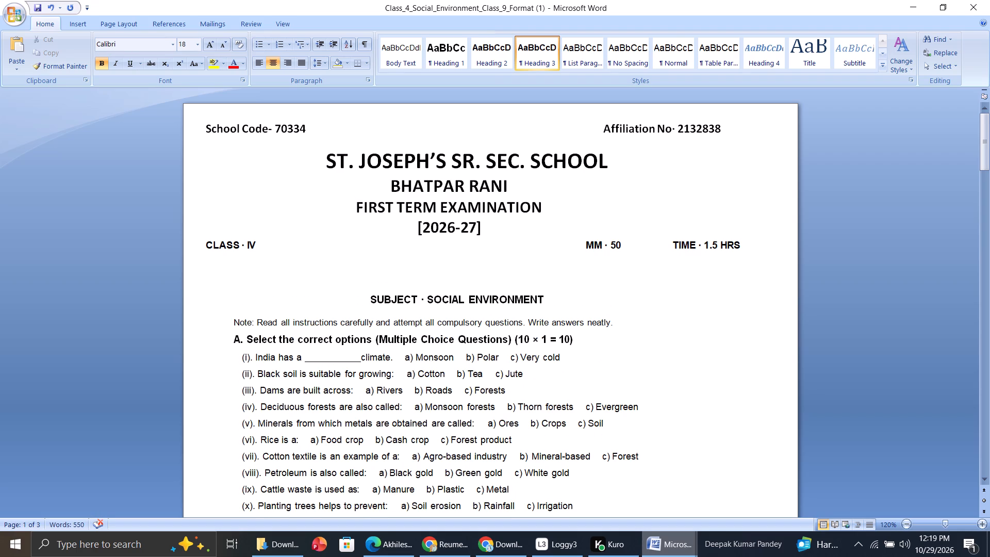
Move [2026-27] into a new text box about 2.02" wide and 0.38" high beside FIRST TERM EXAMINATION, keeping the source formatting.
left_click_drag(419, 230, 485, 231)
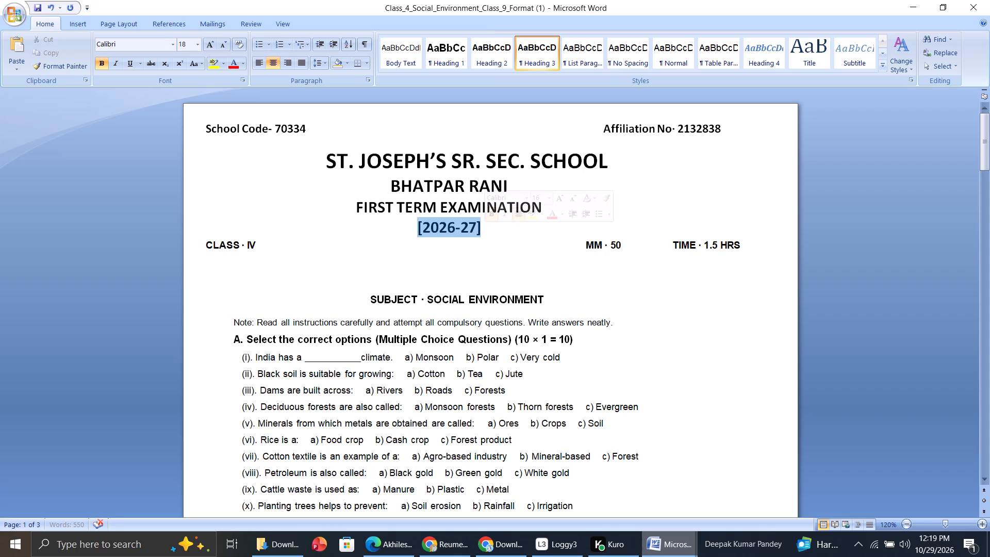
key("ctrl+x")
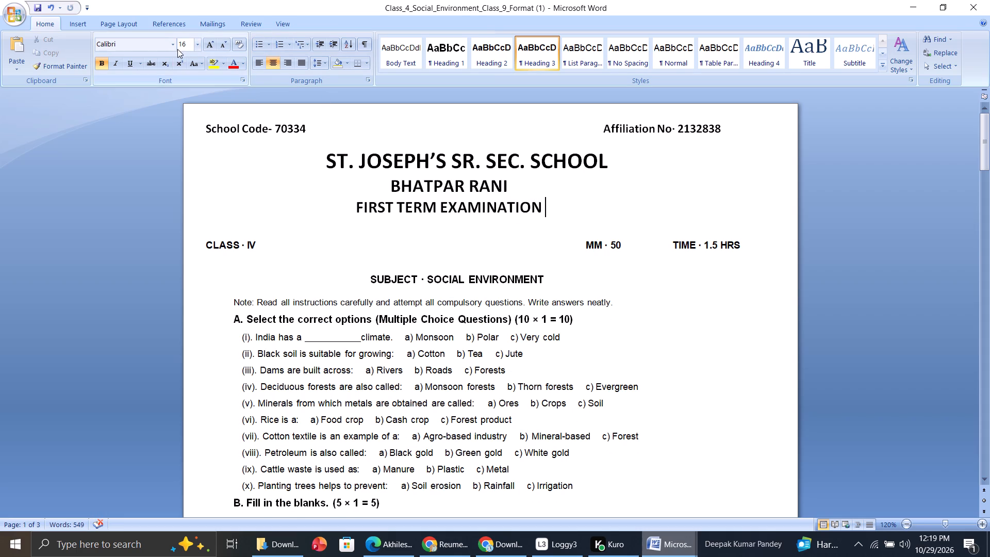
left_click(78, 25)
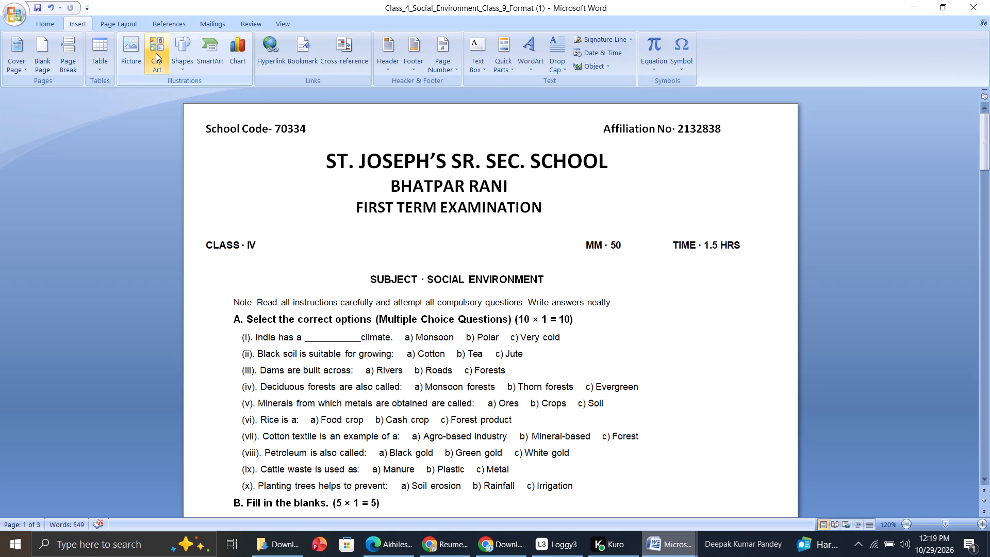
left_click(177, 48)
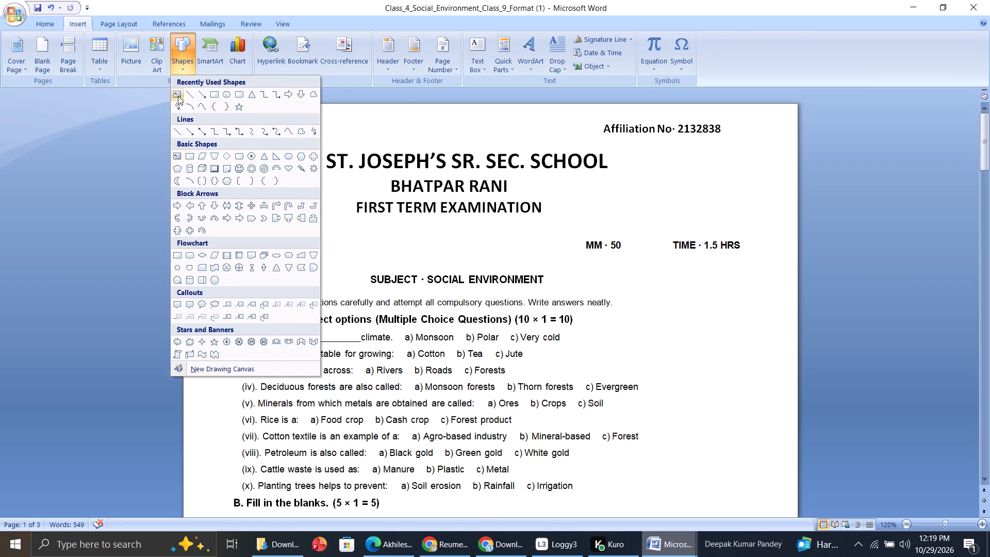
left_click(178, 96)
left_click_drag(558, 195, 708, 223)
key("ctrl+v")
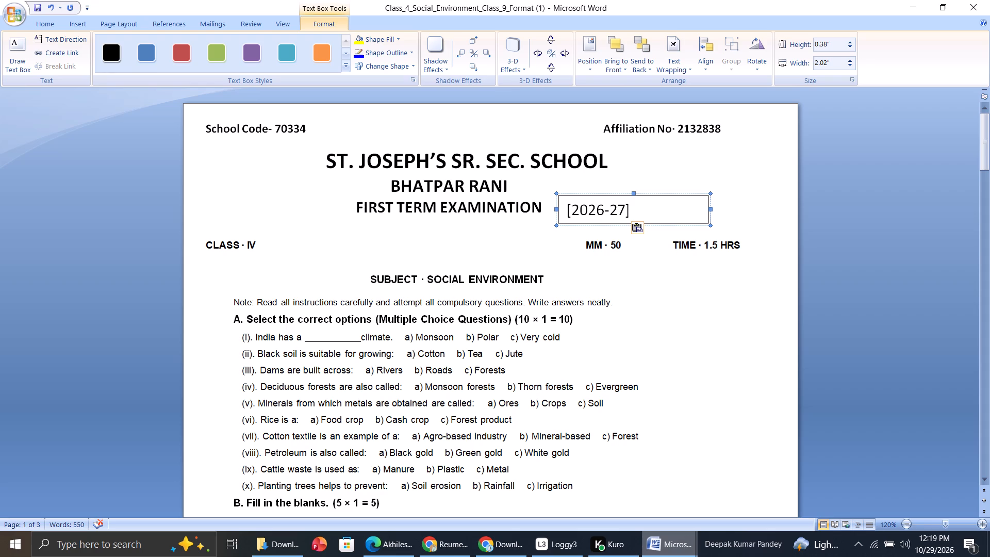
left_click(637, 227)
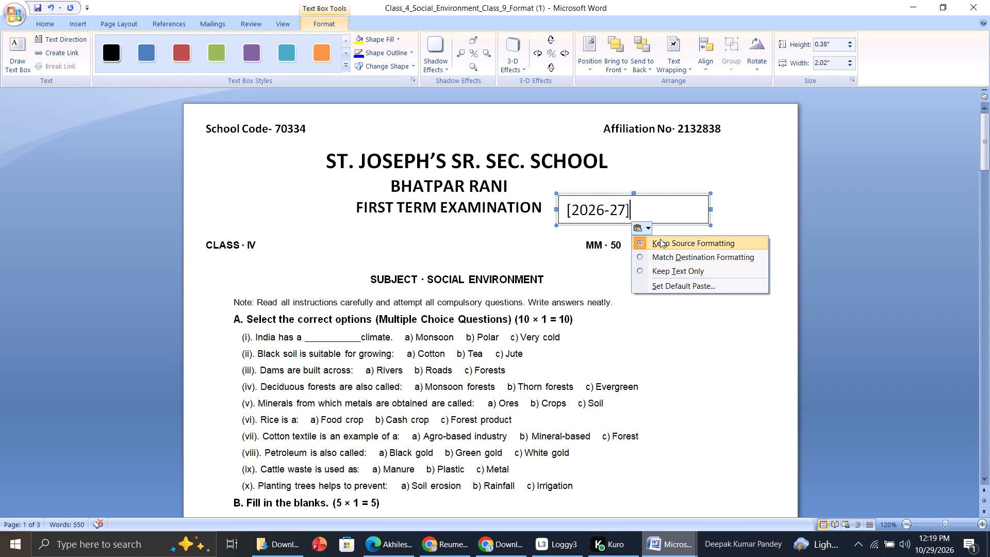
left_click(661, 239)
left_click(730, 174)
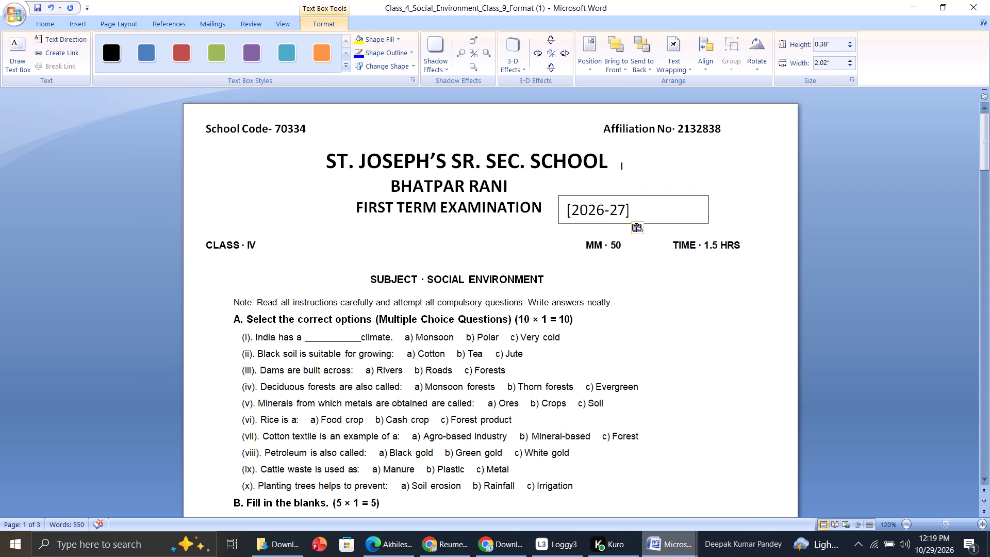
left_click(730, 174)
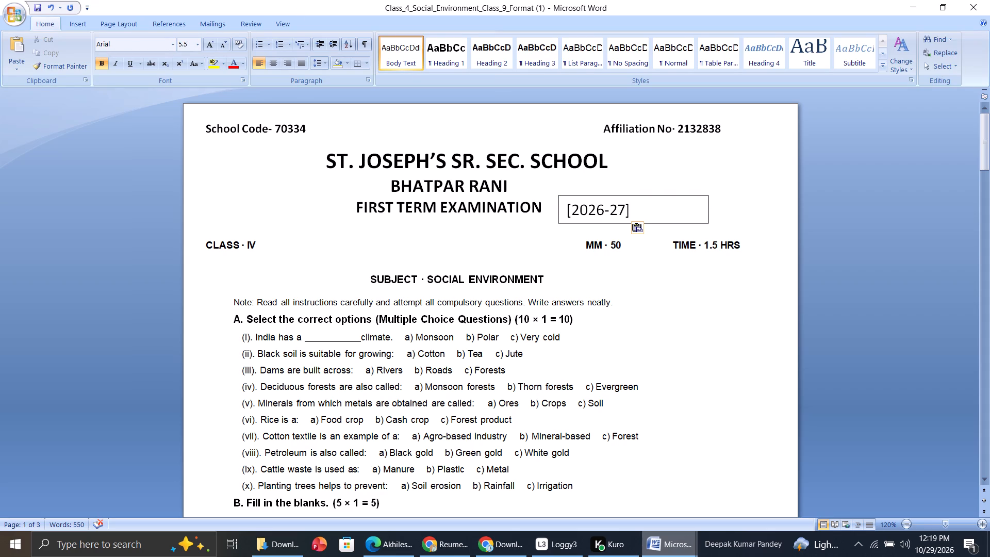
Give the [2026-27] text box no fill and no outline.
left_click(703, 212)
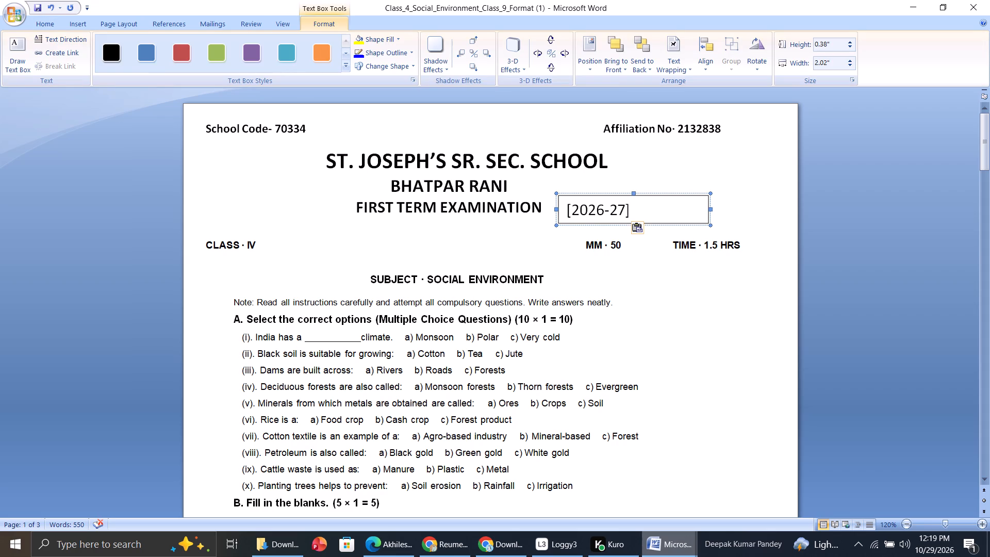
left_click(393, 40)
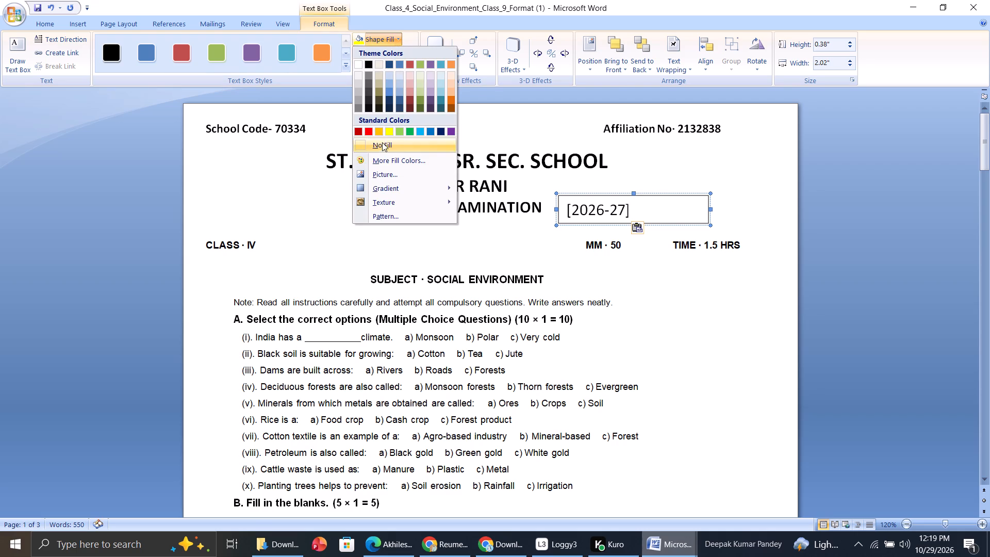
left_click(382, 143)
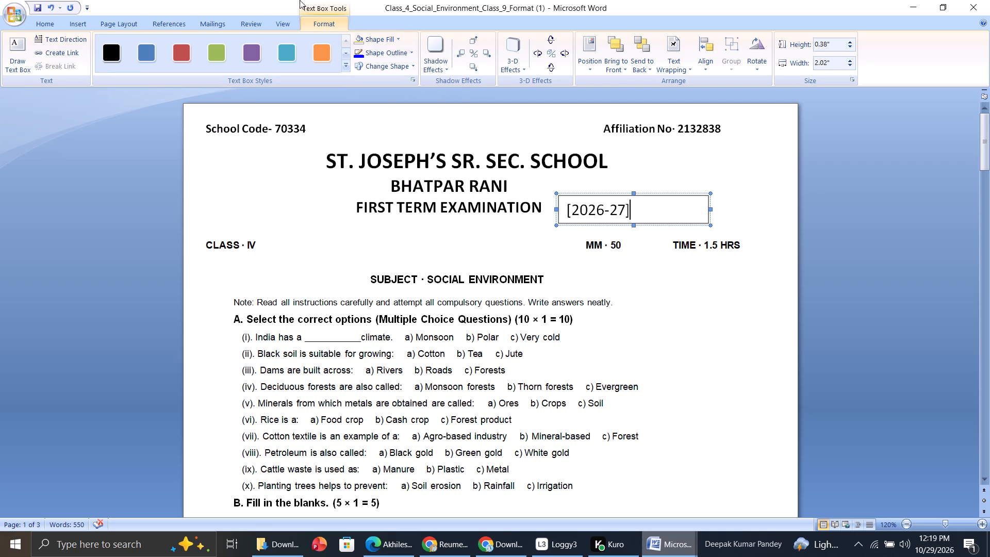
left_click(403, 39)
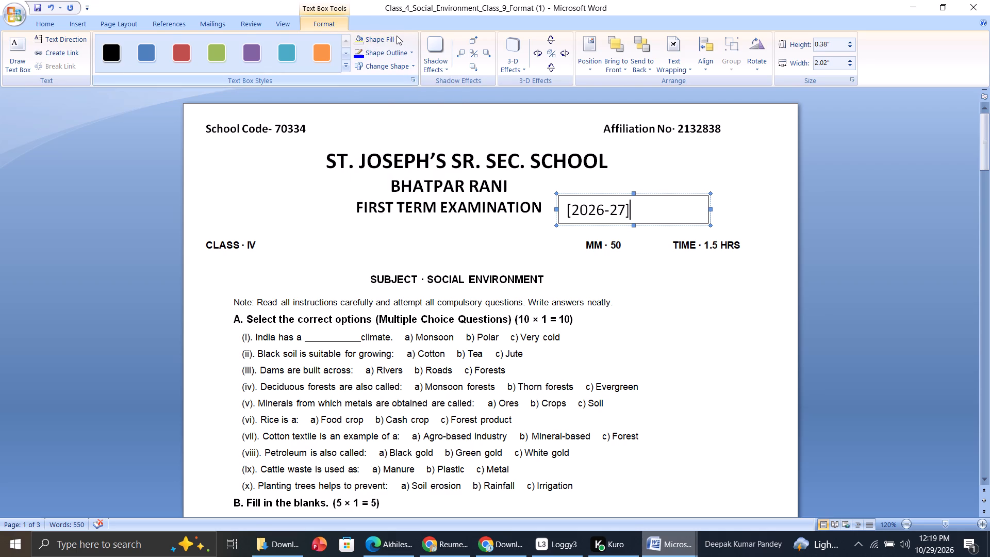
left_click(400, 53)
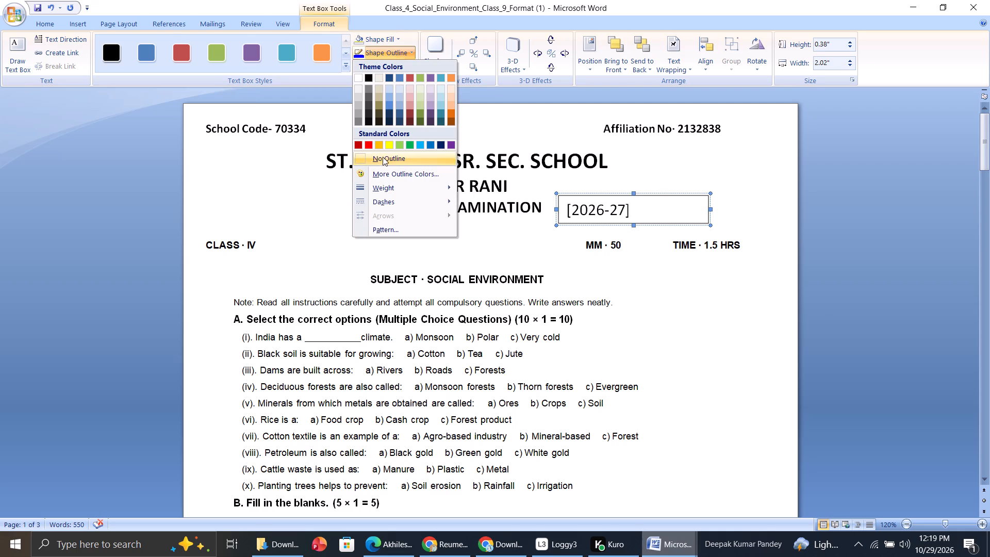
left_click(382, 157)
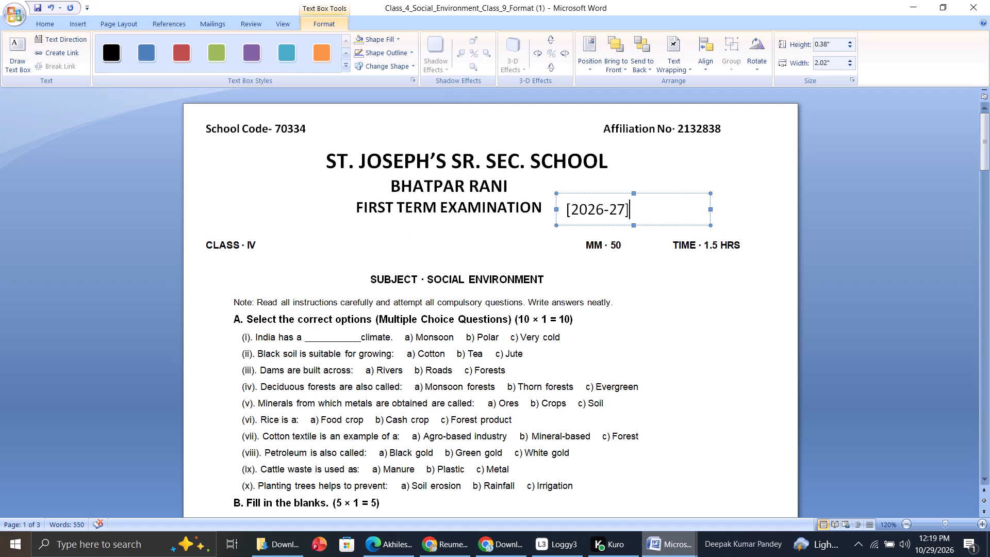
left_click(662, 216)
left_click(656, 175)
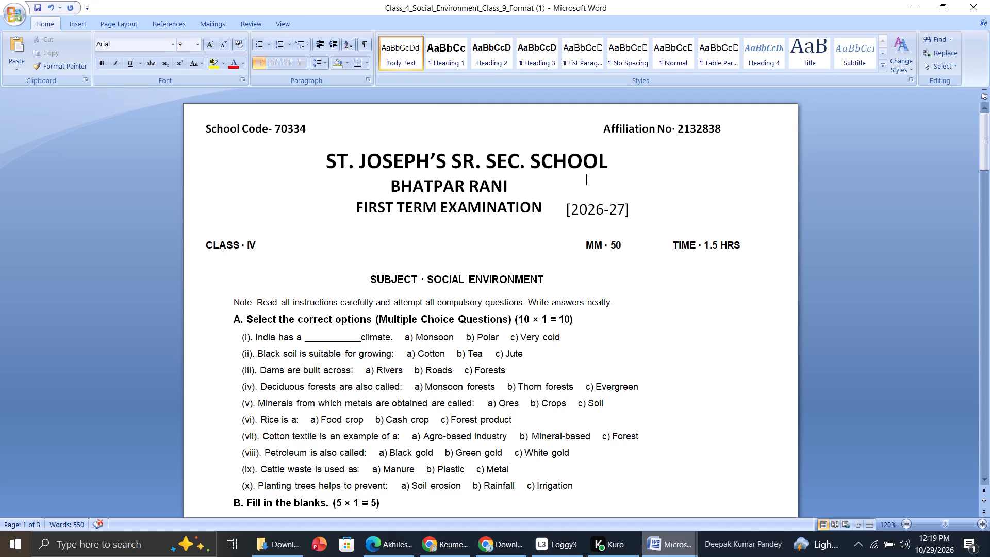
Move the [2026-27] text box close behind FIRST TERM EXAMINATION, level with that line.
left_click(645, 209)
left_click_drag(619, 195, 613, 194)
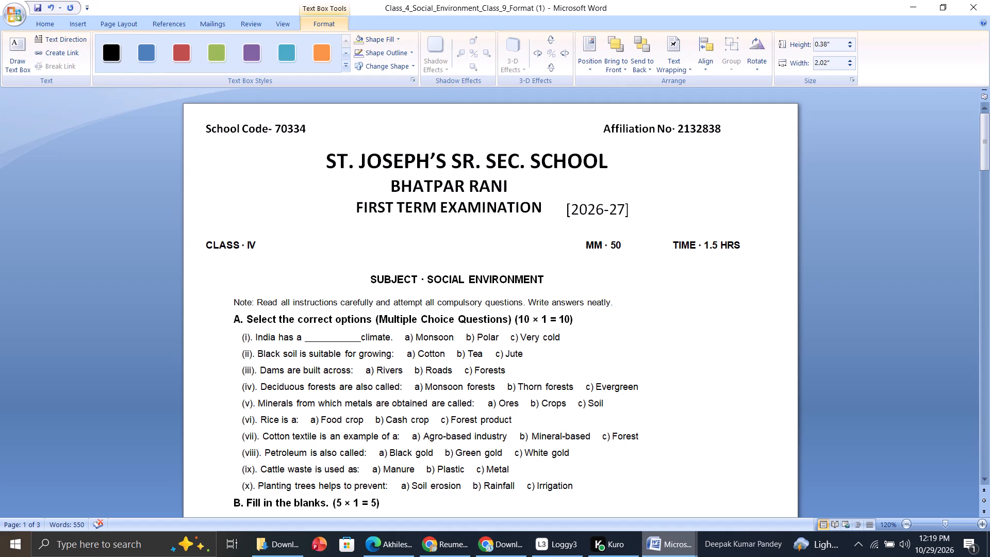
left_click_drag(613, 194, 601, 190)
left_click_drag(601, 190, 601, 199)
left_click_drag(601, 199, 600, 190)
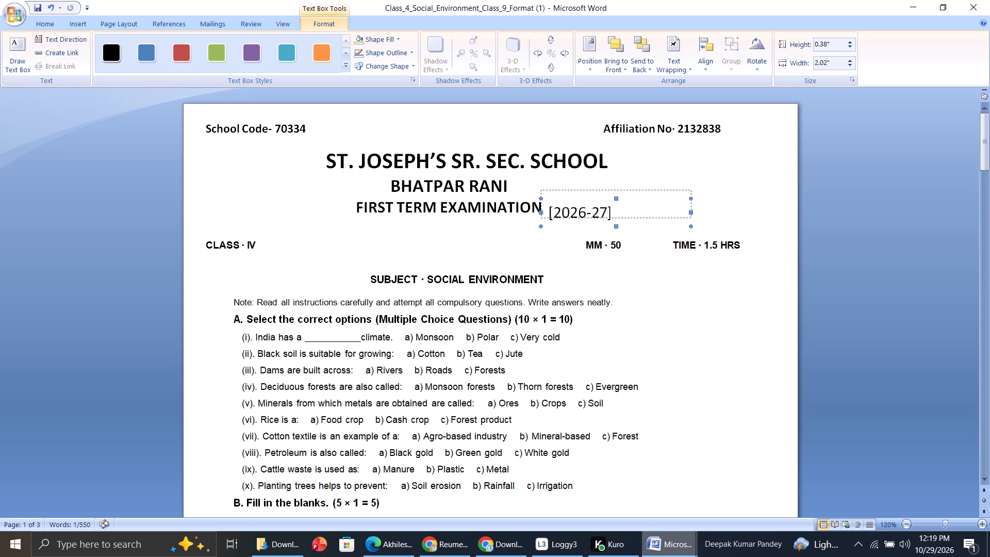
left_click_drag(600, 190, 600, 192)
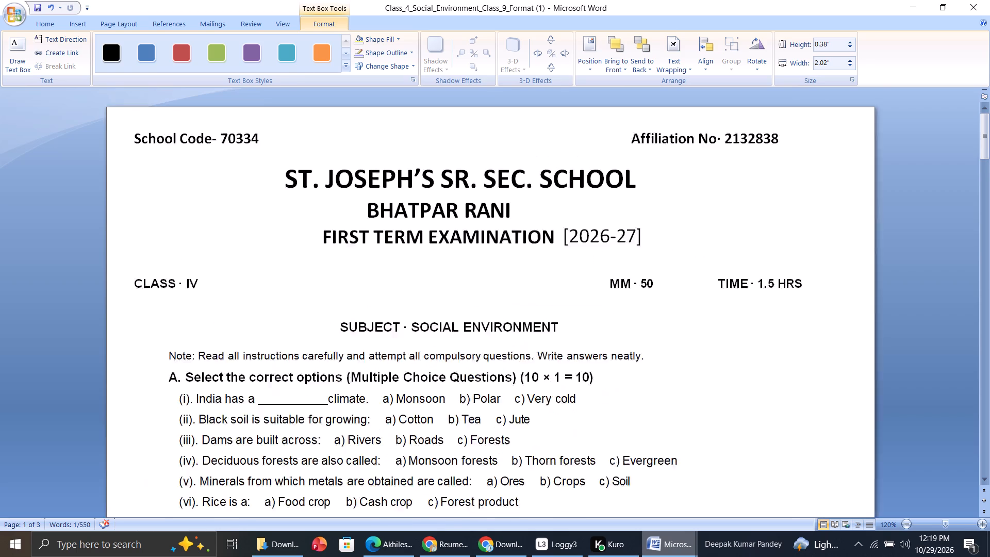
Check the title line in the CLASS-9 document and make [2026-27] bold in the Class 4 paper to match it.
left_click(683, 545)
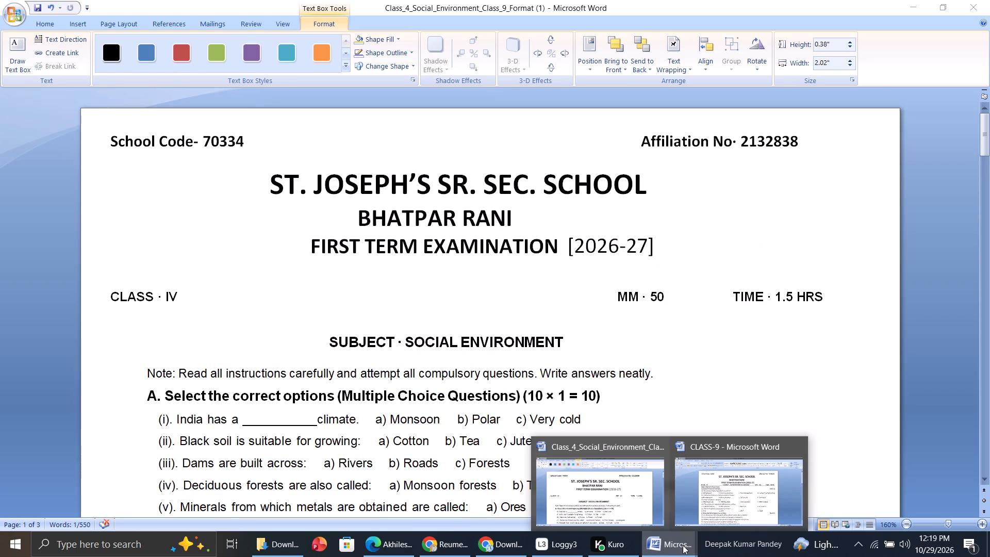
left_click(728, 482)
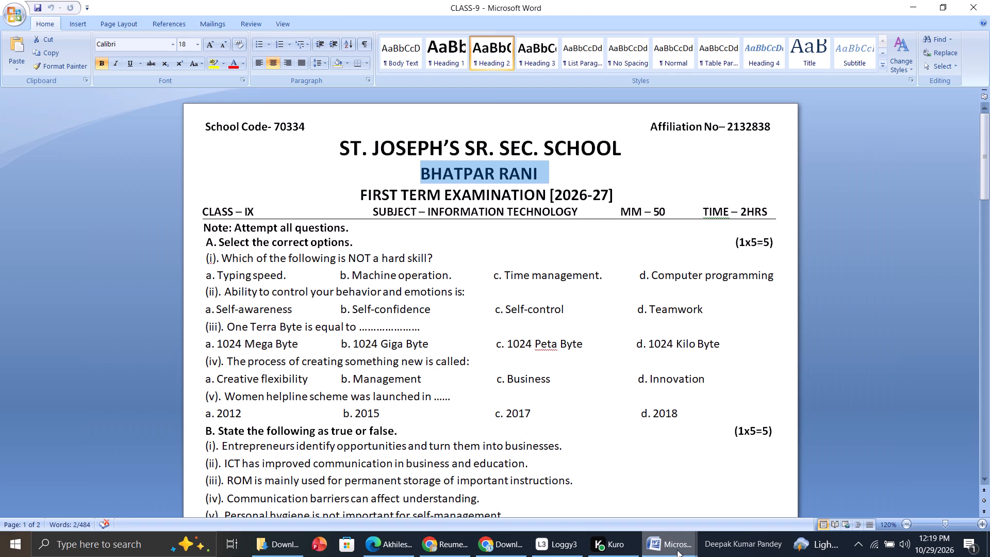
left_click(670, 546)
left_click(609, 515)
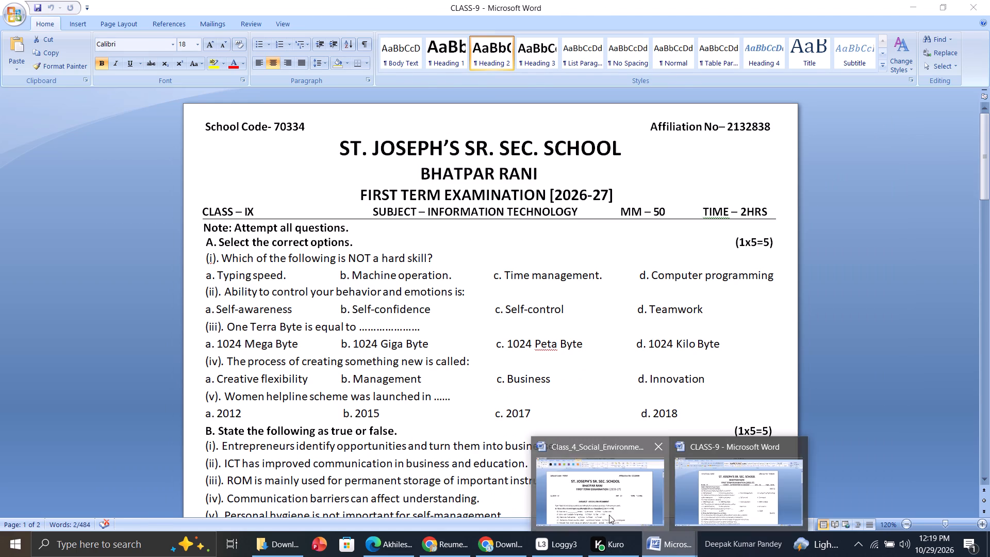
left_click_drag(609, 515, 564, 251)
left_click(775, 220)
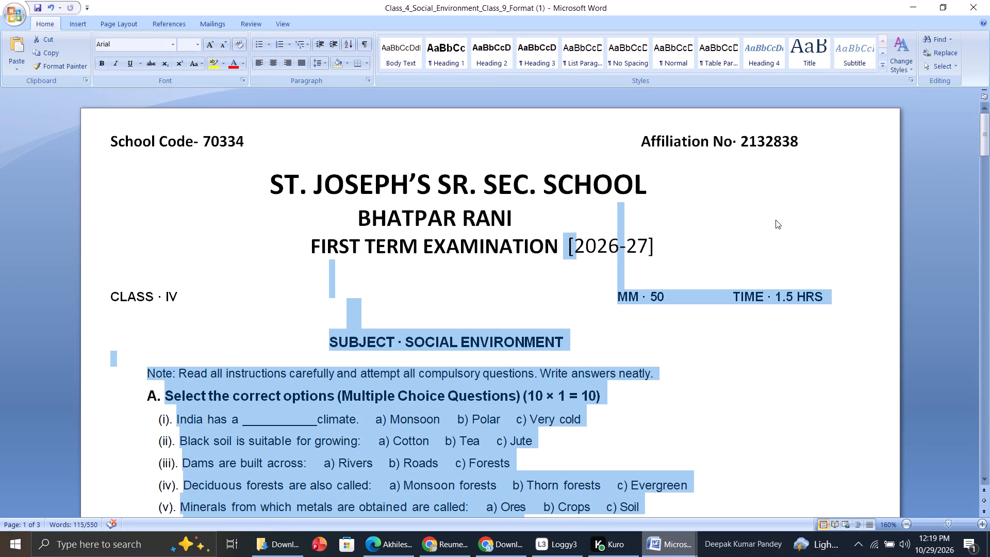
left_click_drag(567, 244, 578, 244)
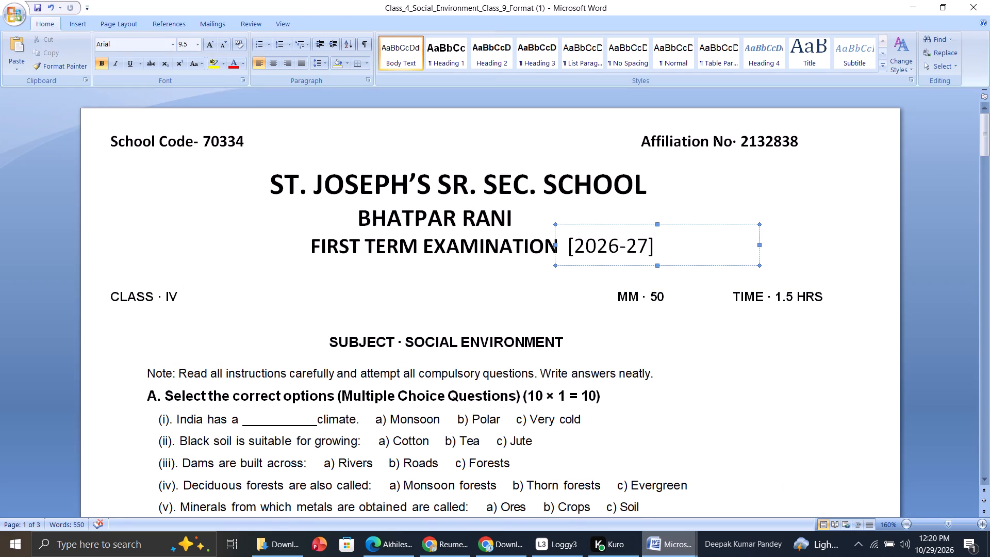
left_click_drag(578, 244, 656, 245)
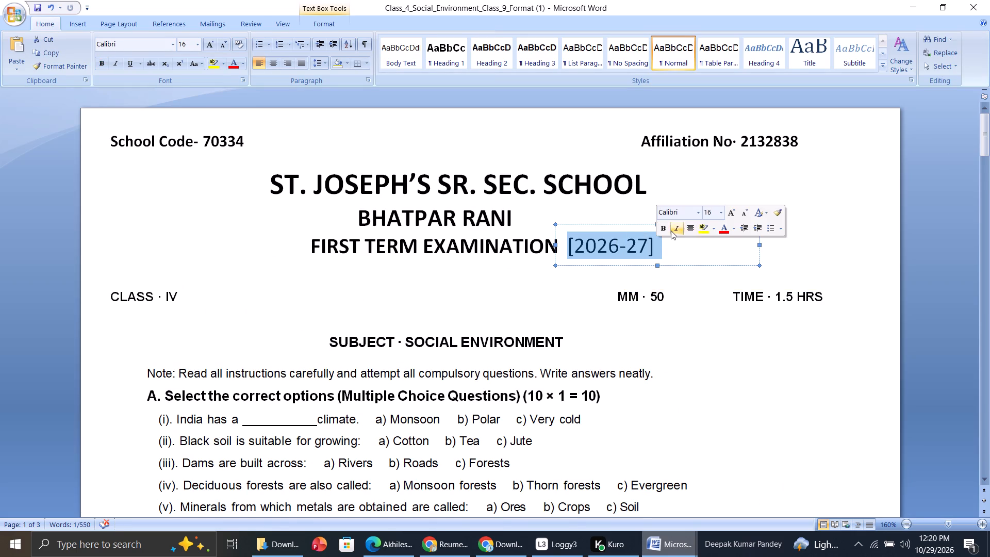
left_click(658, 227)
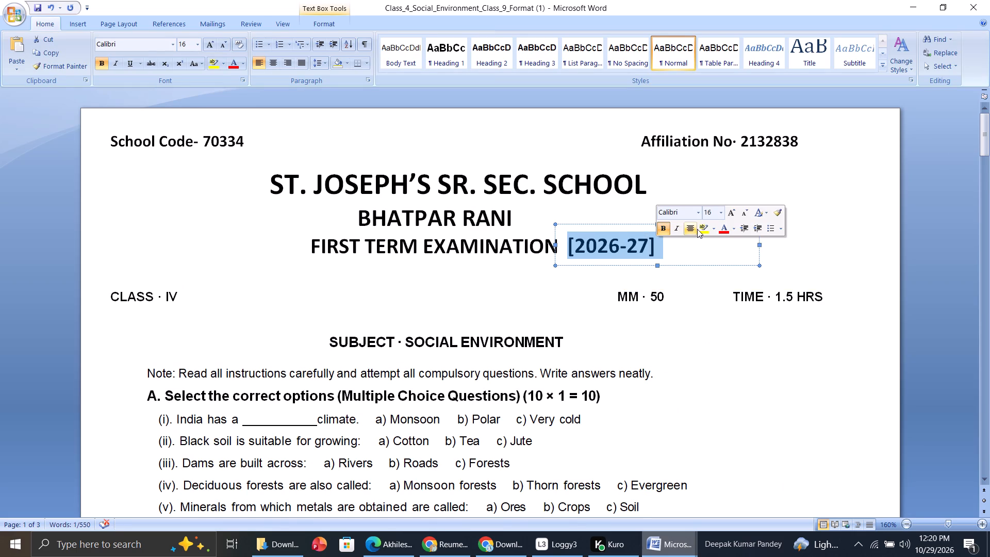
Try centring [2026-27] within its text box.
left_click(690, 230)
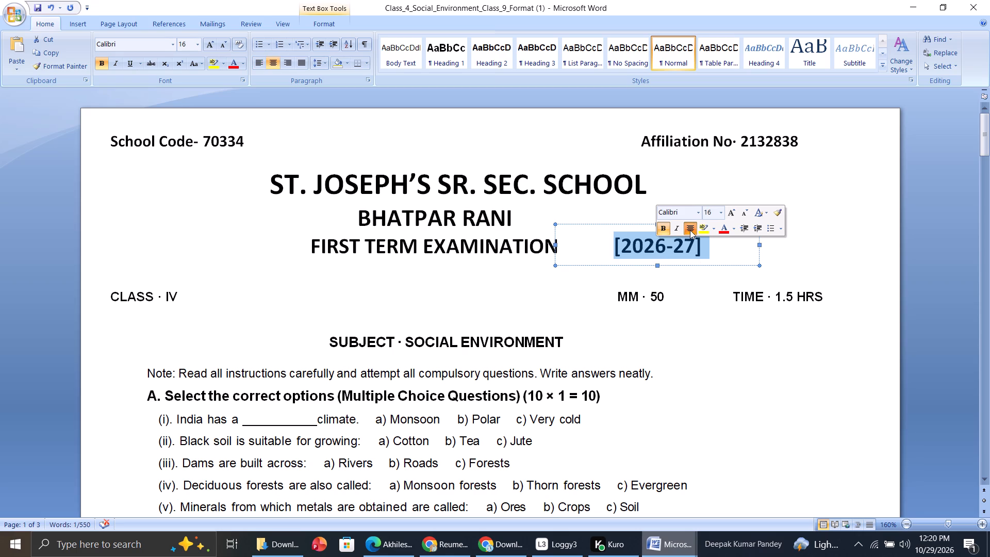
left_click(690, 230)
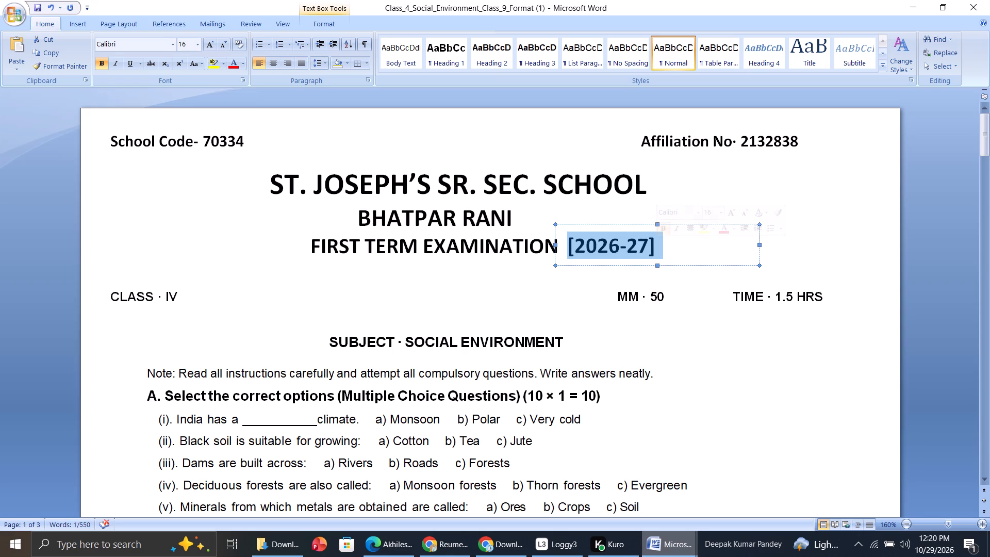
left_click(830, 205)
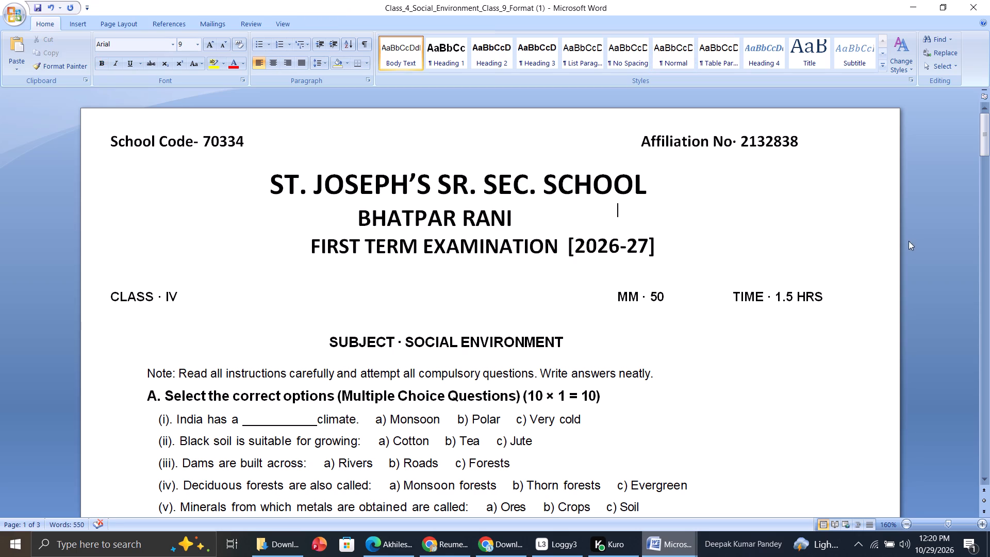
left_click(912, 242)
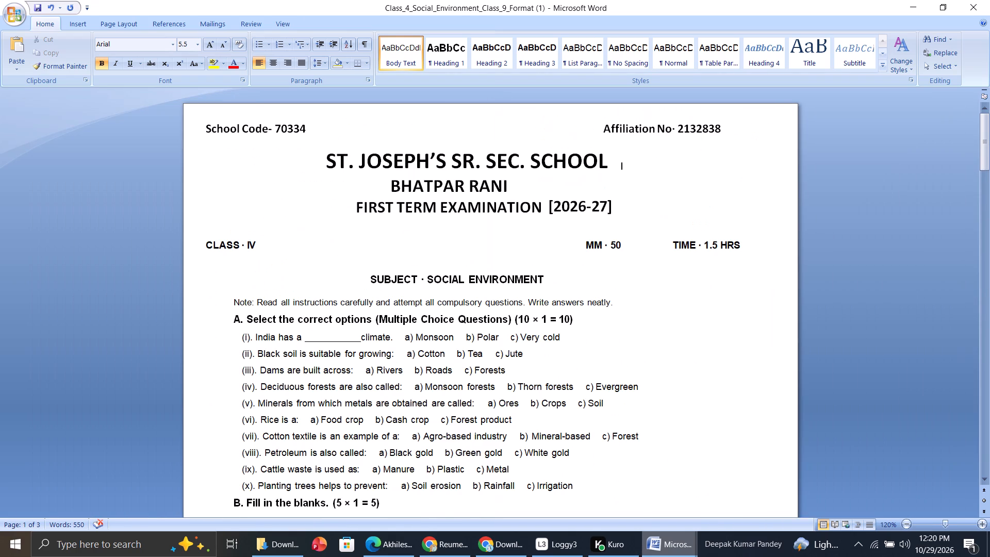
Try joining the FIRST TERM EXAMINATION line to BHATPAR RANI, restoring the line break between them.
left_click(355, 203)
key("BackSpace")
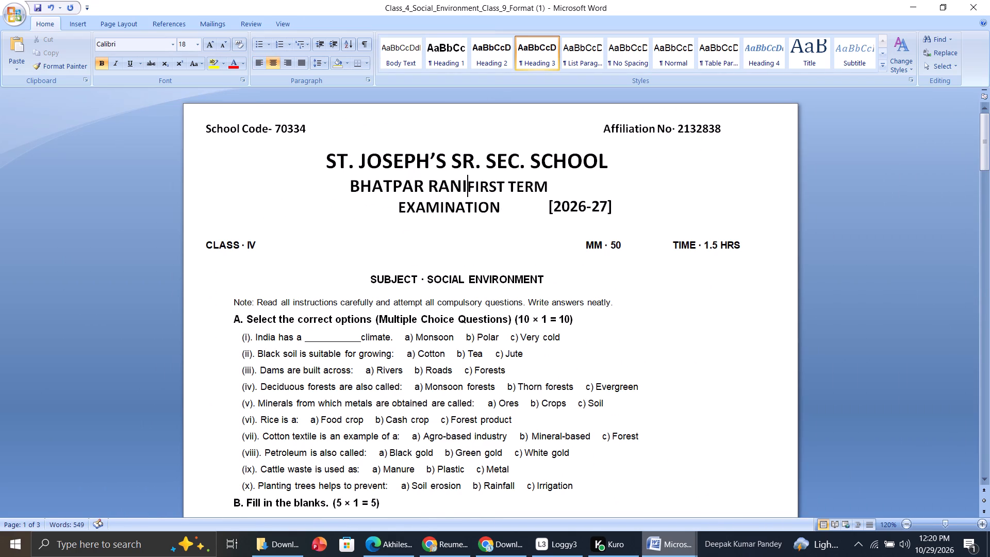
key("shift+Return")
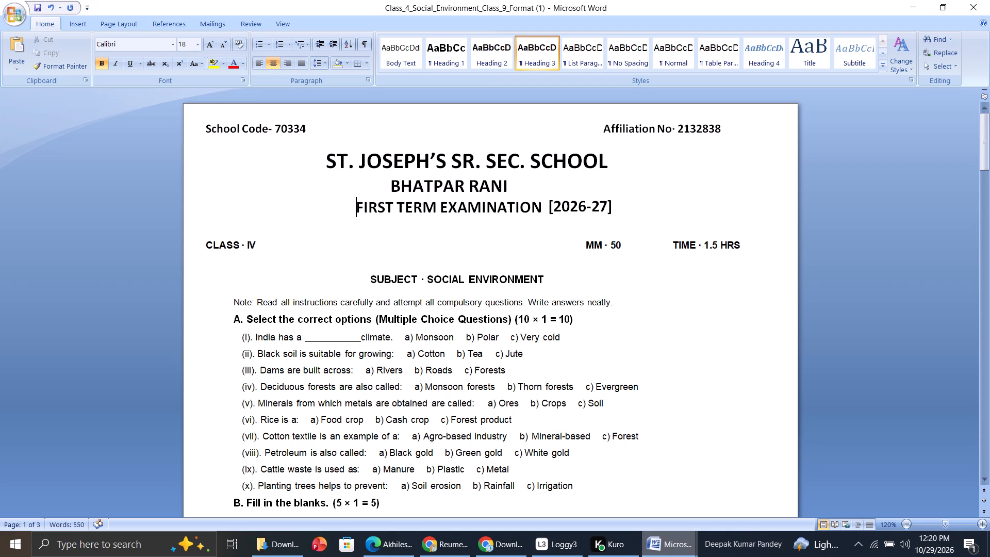
Shift BHATPAR RANI right by four spaces and ST. JOSEPH'S SR. SEC. SCHOOL by five to centre them over the examination line.
left_click(390, 185)
key("space")
key("space")
key("space")
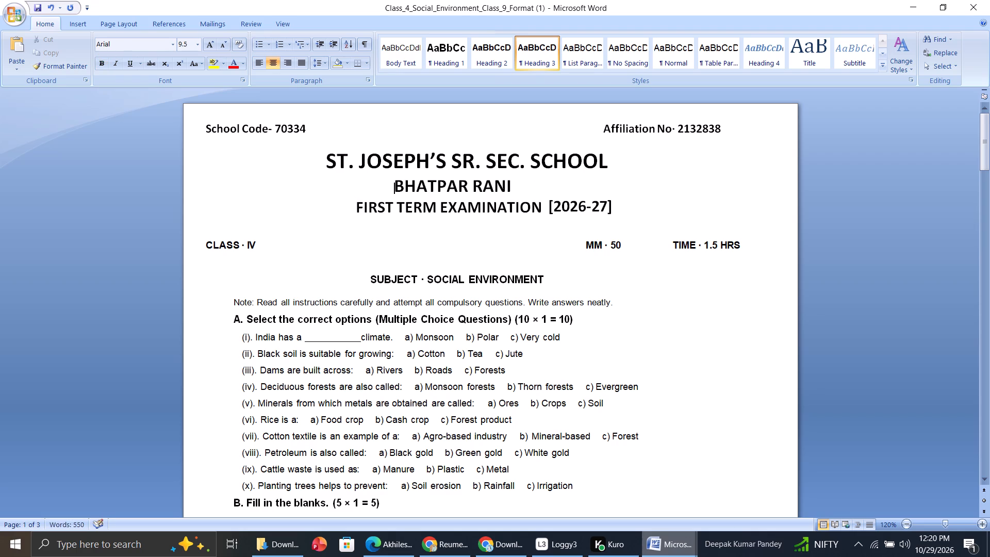
key("space")
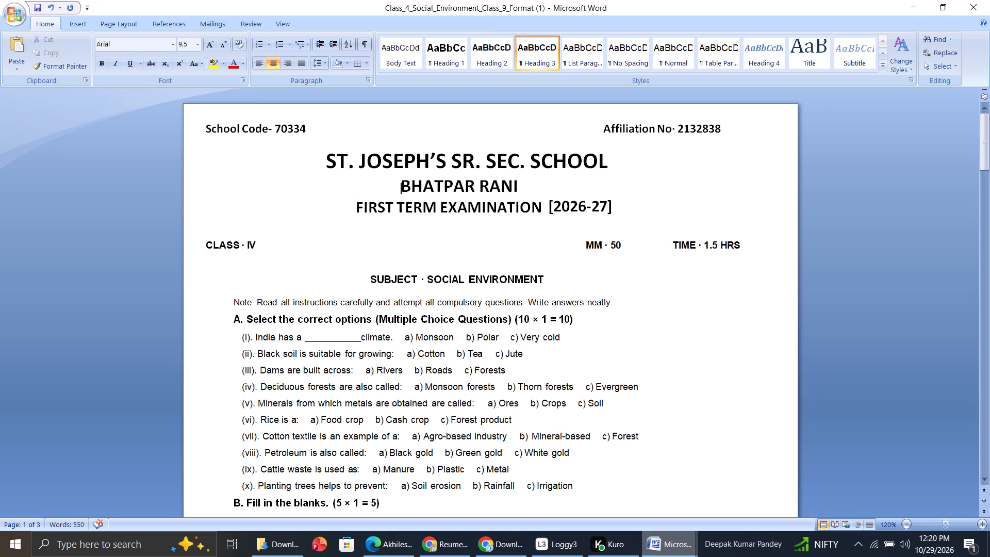
left_click(328, 158)
key("space")
key("space")
key("space")
key("space")
key("space")
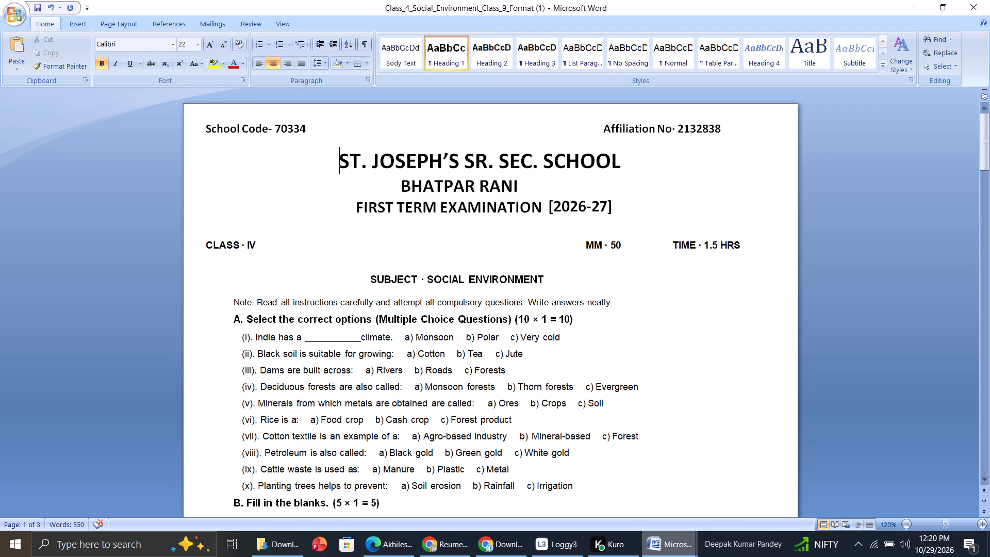
left_click(867, 205)
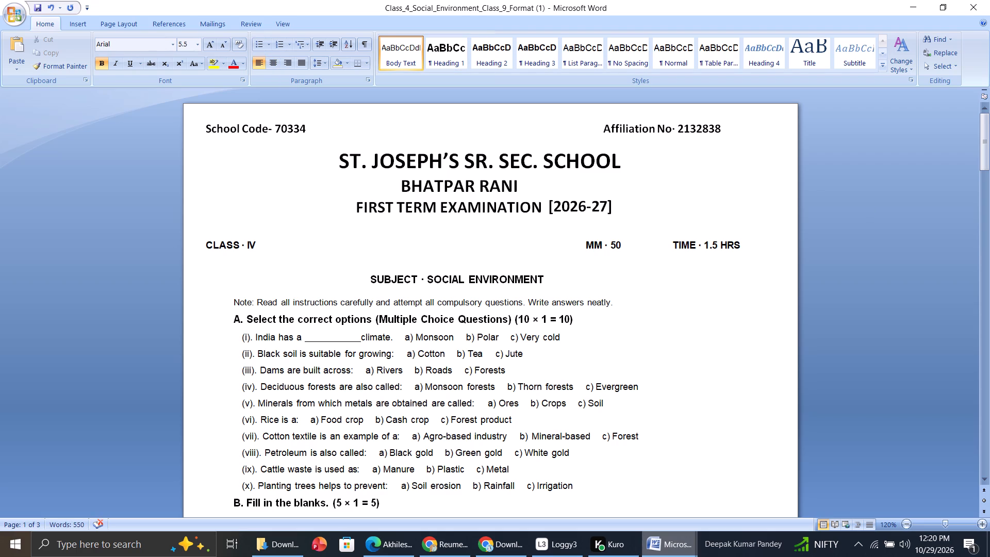
Remove the empty space above the MM · 50 and TIME · 1.5 HRS line to raise it towards the title.
left_click(582, 244)
key("BackSpace")
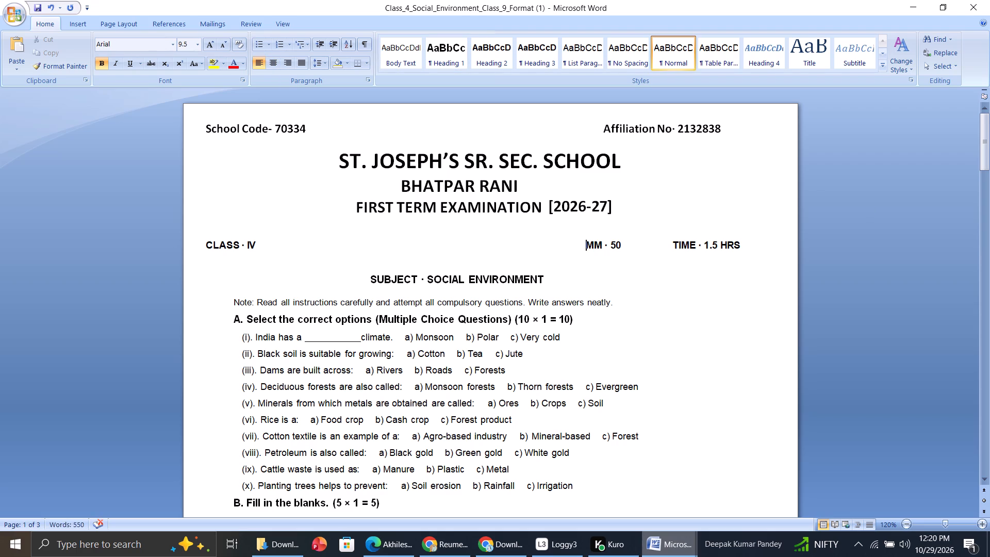
key("BackSpace")
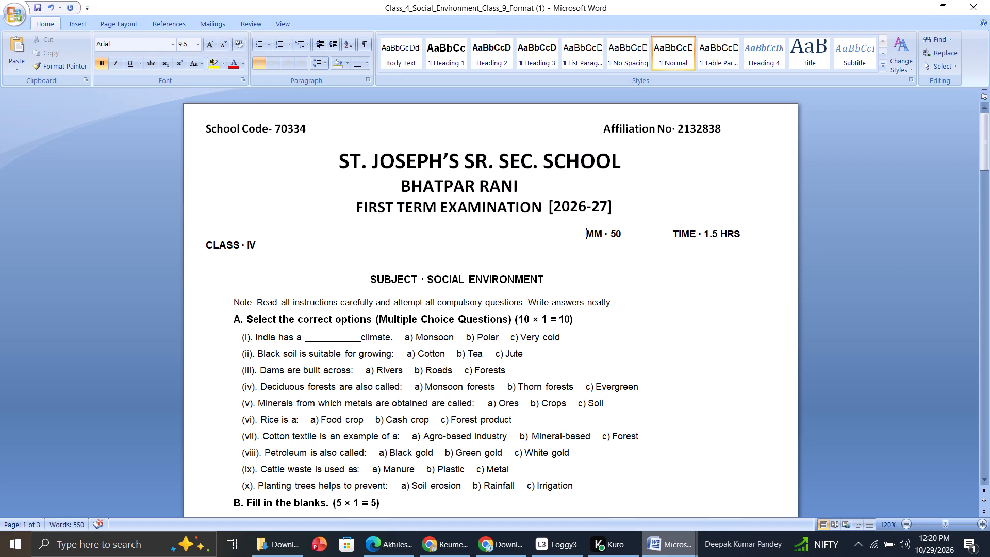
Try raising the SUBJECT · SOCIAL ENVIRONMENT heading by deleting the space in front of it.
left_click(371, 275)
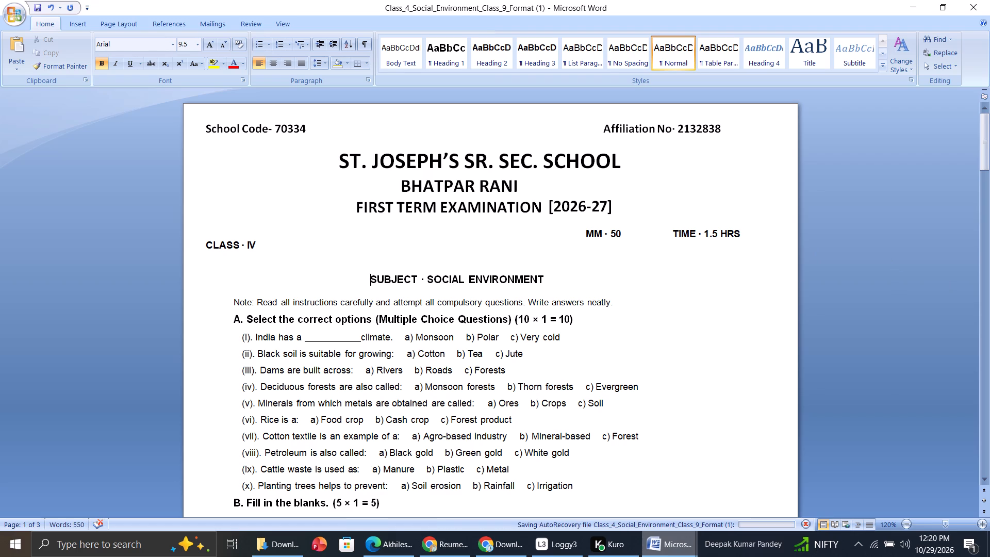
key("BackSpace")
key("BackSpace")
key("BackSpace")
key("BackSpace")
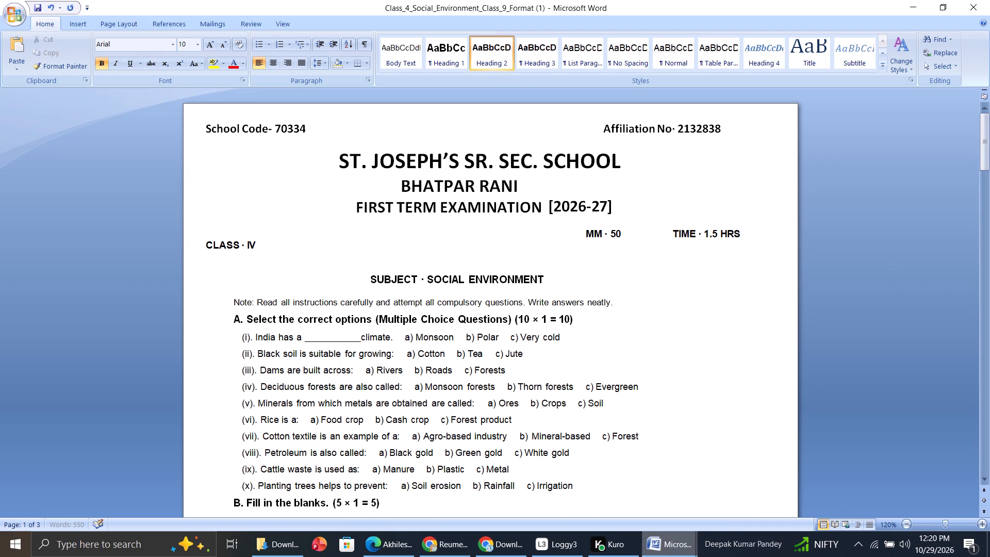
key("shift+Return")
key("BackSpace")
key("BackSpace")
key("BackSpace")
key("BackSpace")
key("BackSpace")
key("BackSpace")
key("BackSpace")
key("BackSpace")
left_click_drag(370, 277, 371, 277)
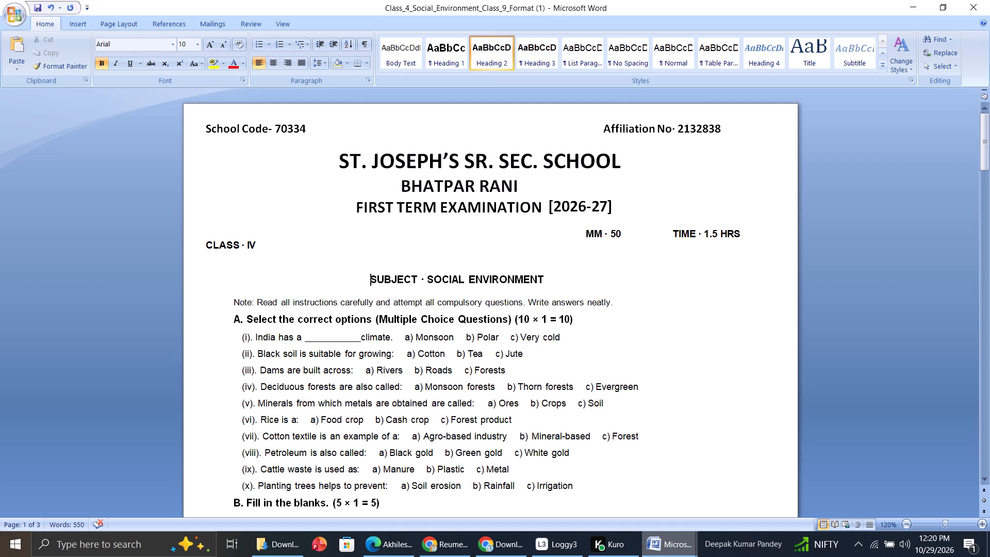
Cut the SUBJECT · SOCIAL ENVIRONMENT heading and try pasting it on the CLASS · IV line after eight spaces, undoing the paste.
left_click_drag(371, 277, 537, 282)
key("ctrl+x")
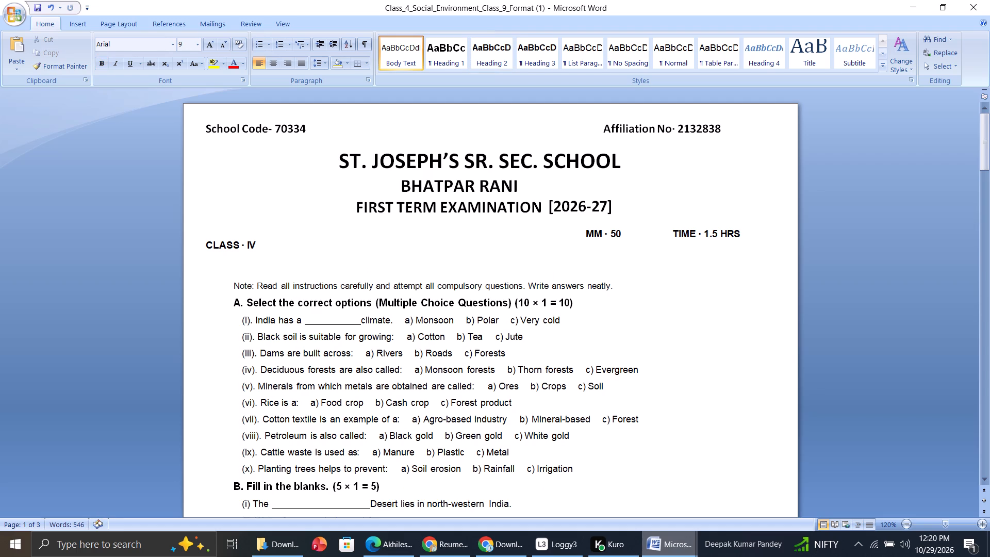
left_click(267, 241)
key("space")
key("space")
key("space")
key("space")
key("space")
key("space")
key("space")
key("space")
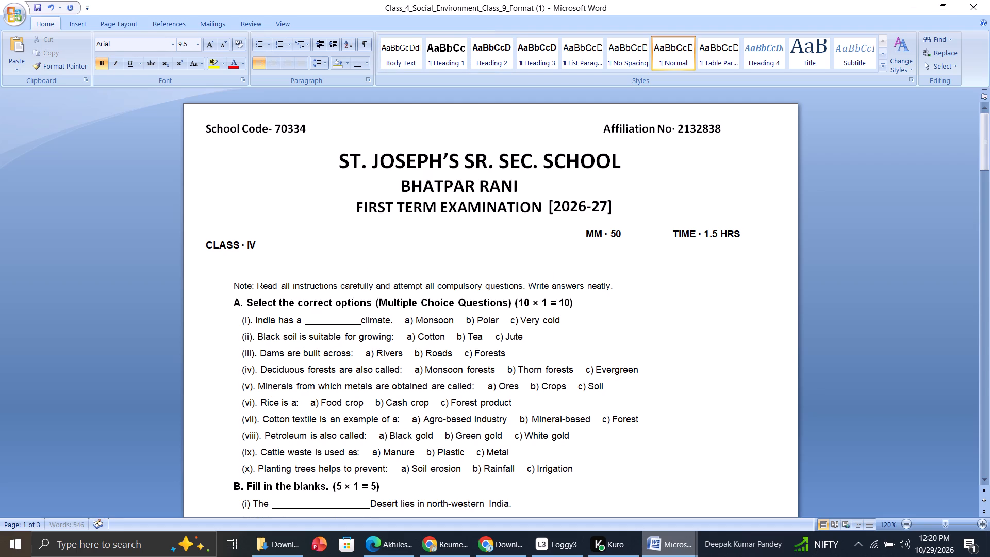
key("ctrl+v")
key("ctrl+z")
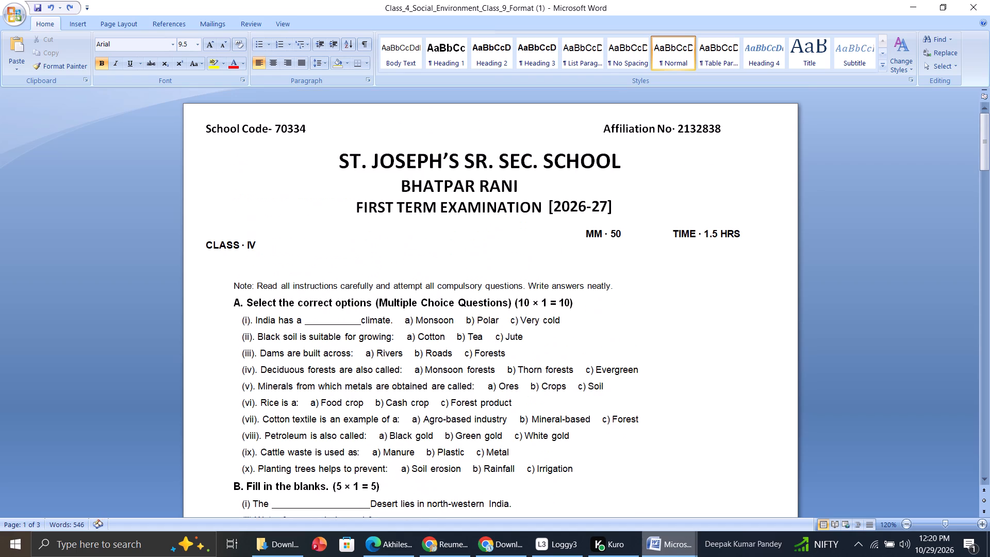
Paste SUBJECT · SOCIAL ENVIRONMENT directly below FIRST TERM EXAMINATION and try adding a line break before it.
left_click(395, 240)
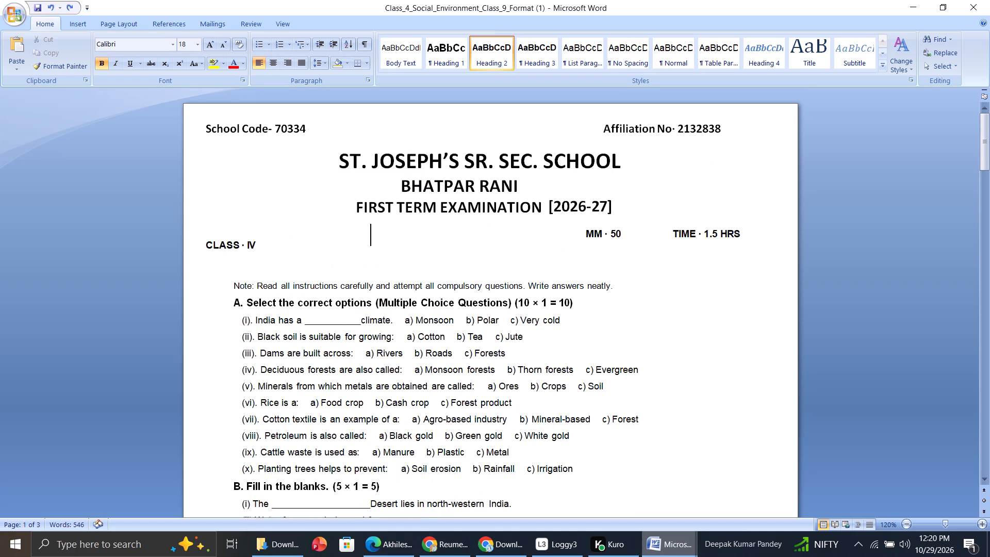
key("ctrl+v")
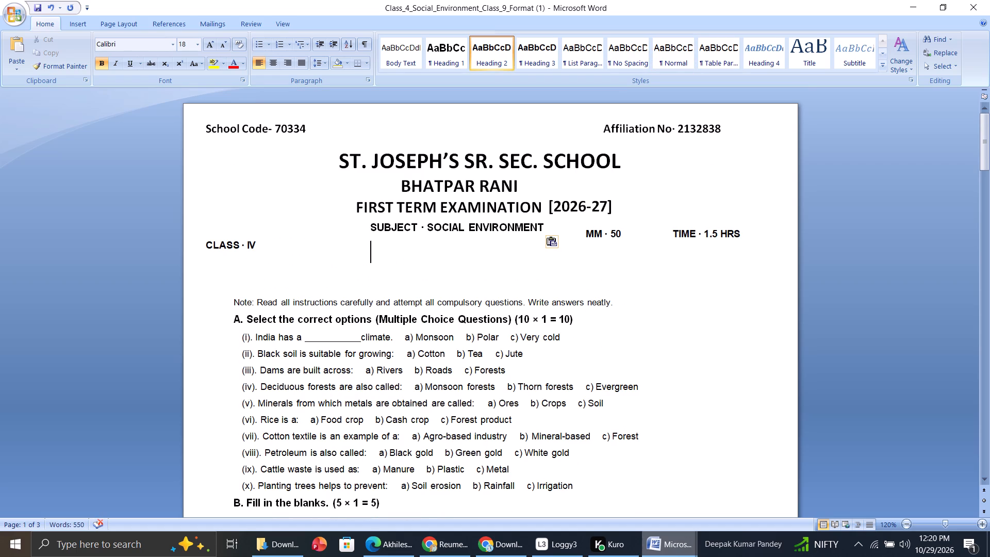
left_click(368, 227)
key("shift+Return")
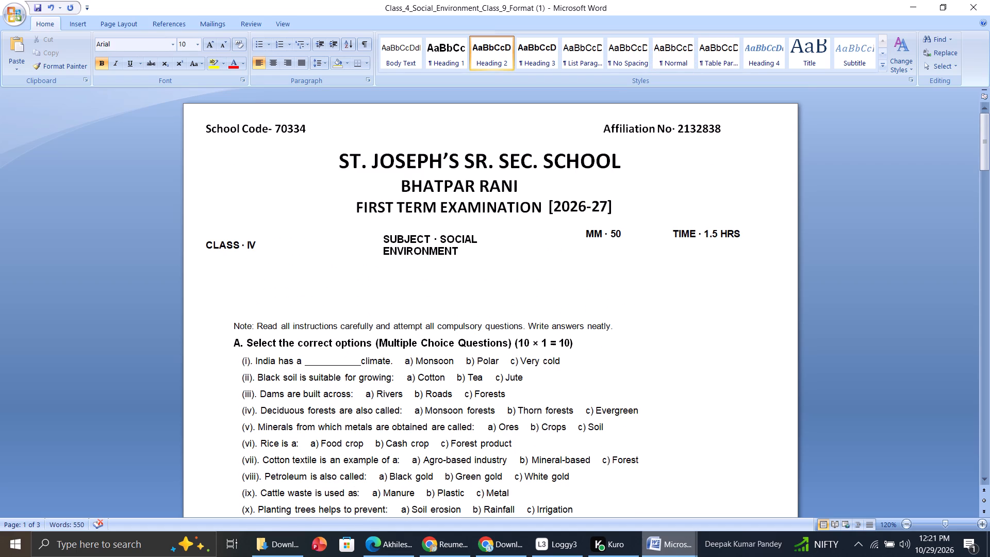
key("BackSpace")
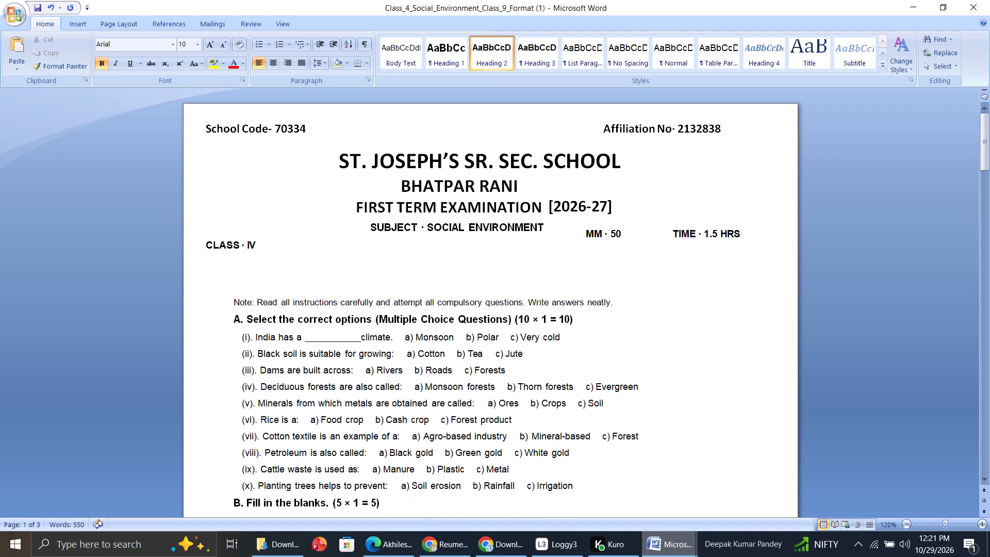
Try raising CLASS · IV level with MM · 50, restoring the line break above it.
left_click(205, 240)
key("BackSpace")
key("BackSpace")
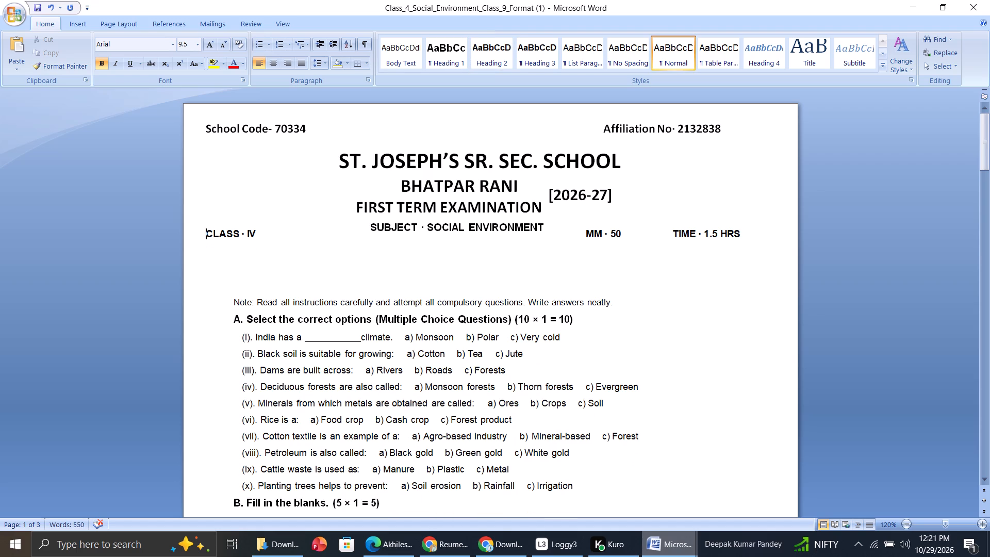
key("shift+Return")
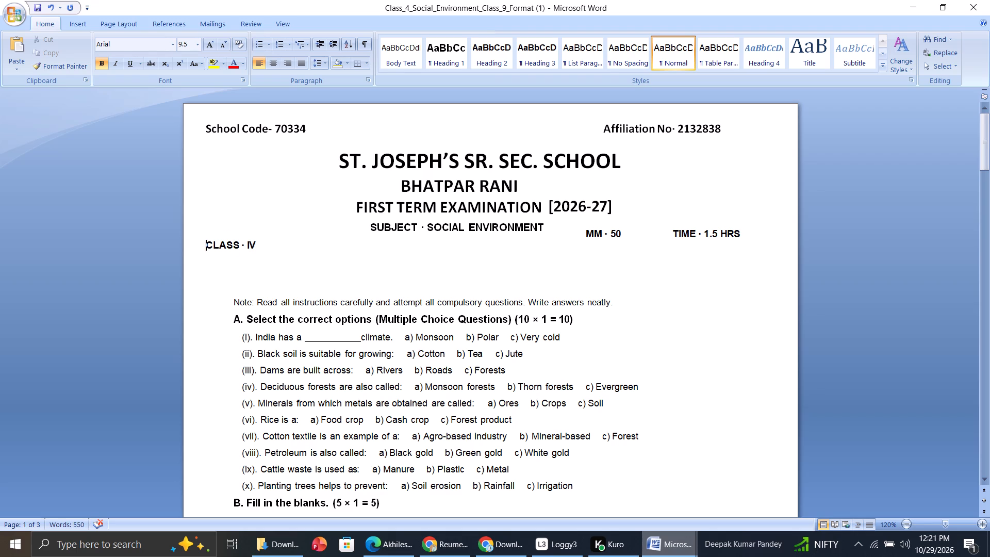
Move SUBJECT · SOCIAL ENVIRONMENT into a new text box about 3.26" wide and 0.42" high over CLASS · IV, keeping the source formatting.
left_click_drag(370, 223, 422, 223)
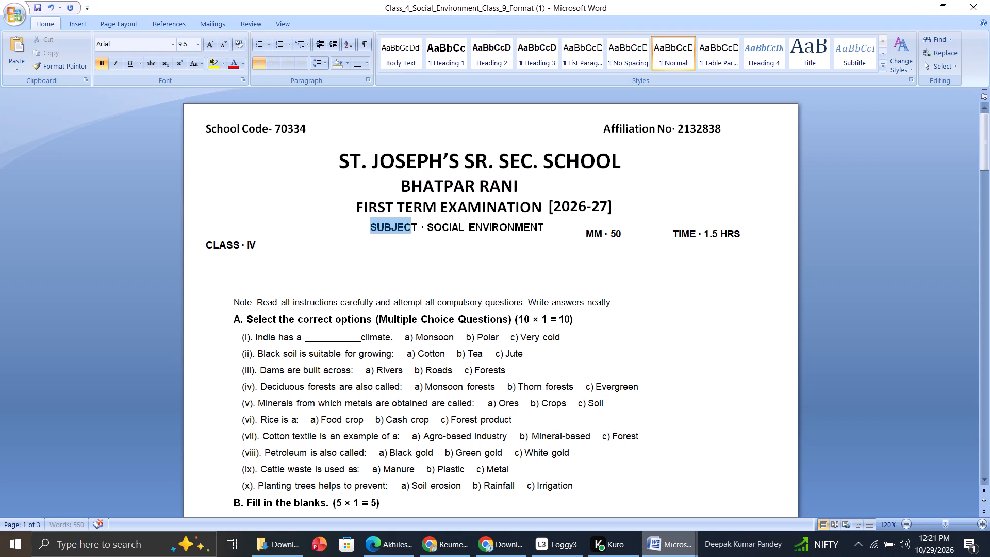
left_click_drag(422, 223, 545, 228)
key("ctrl+x")
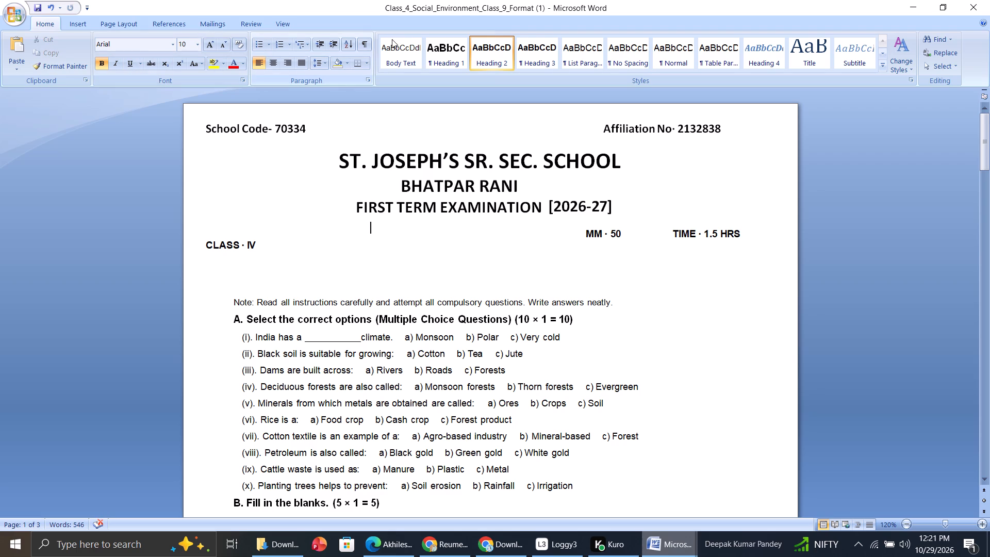
left_click(78, 21)
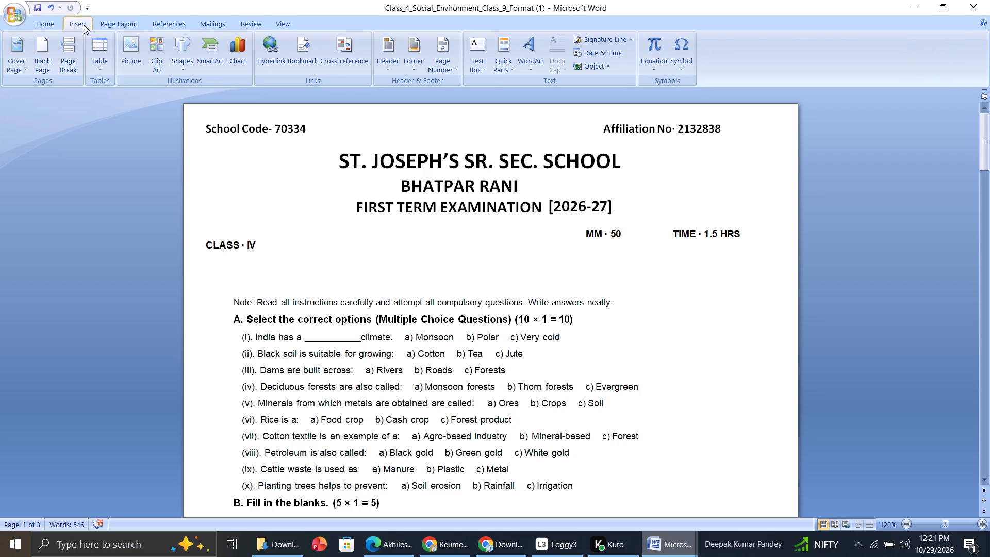
left_click(177, 46)
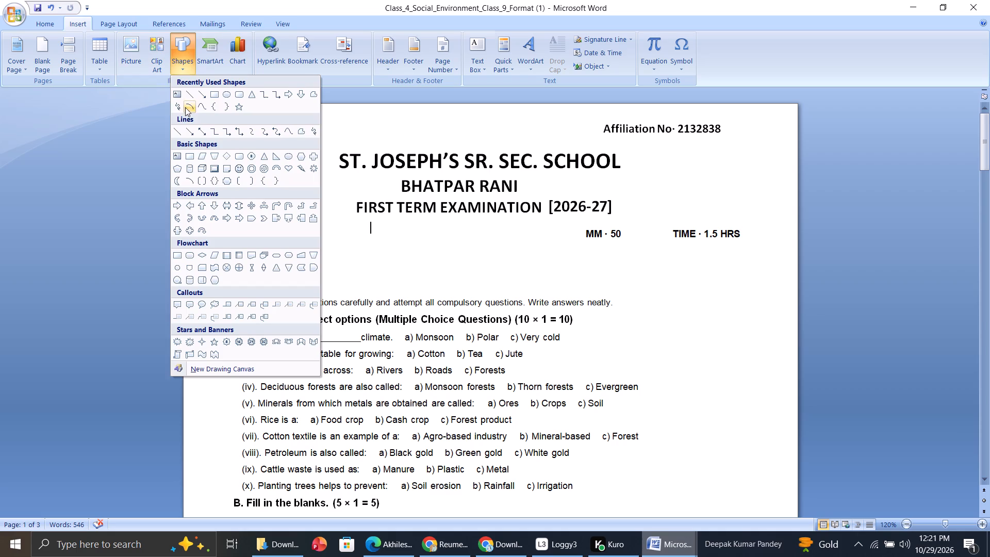
left_click(178, 93)
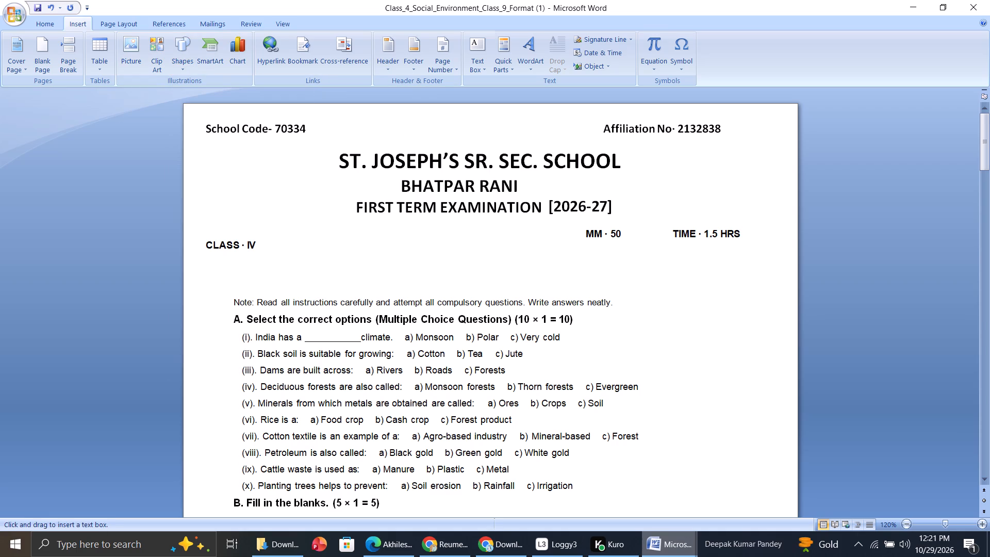
left_click_drag(206, 235, 448, 266)
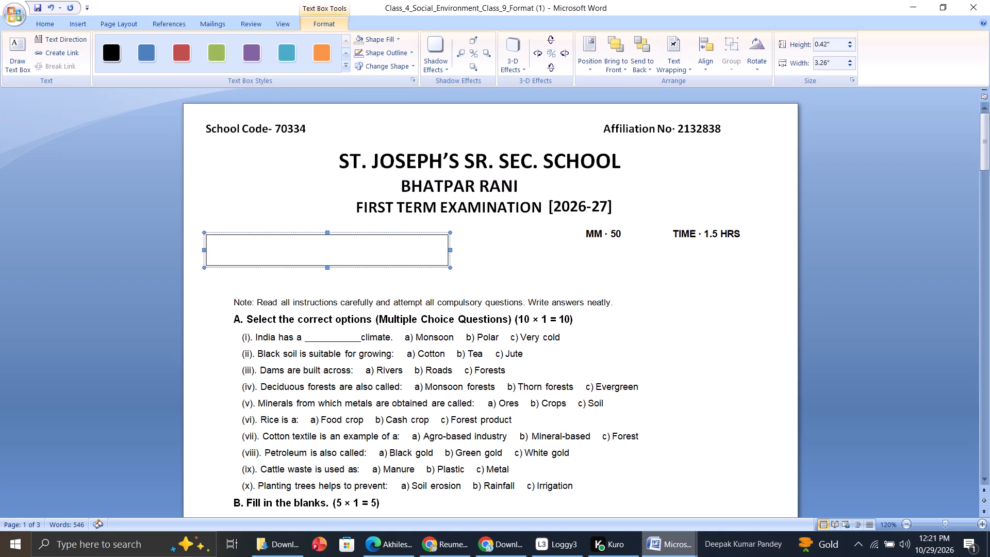
key("ctrl+v")
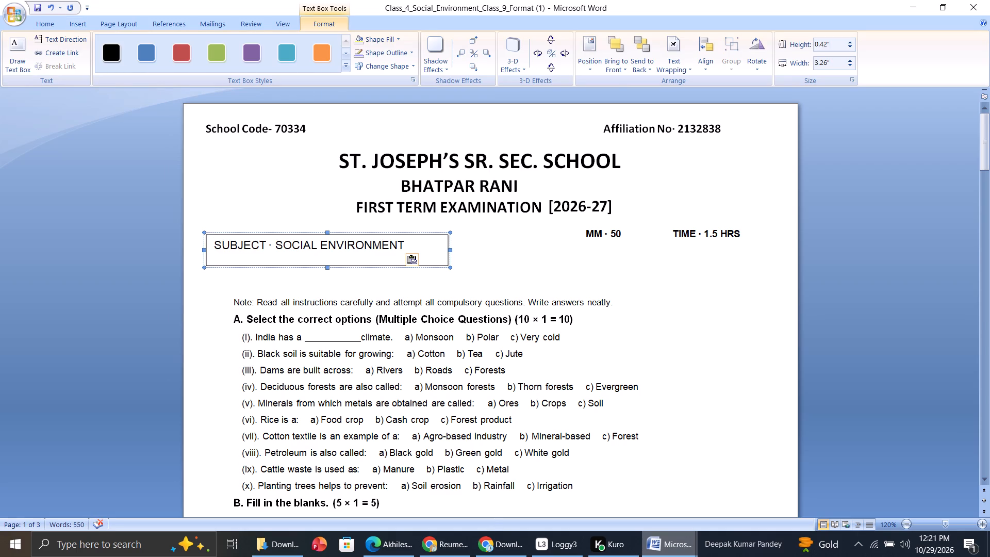
left_click(416, 265)
left_click(440, 277)
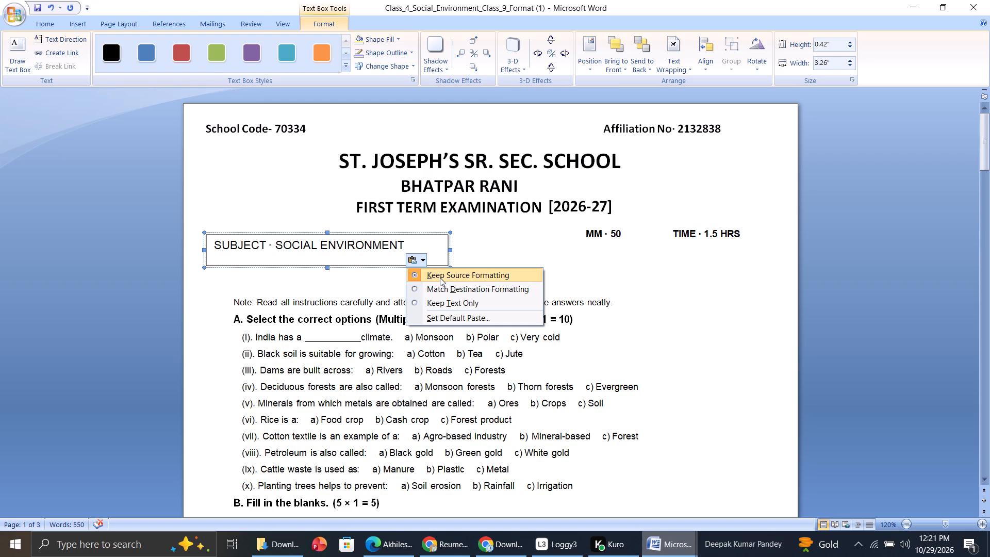
left_click(497, 275)
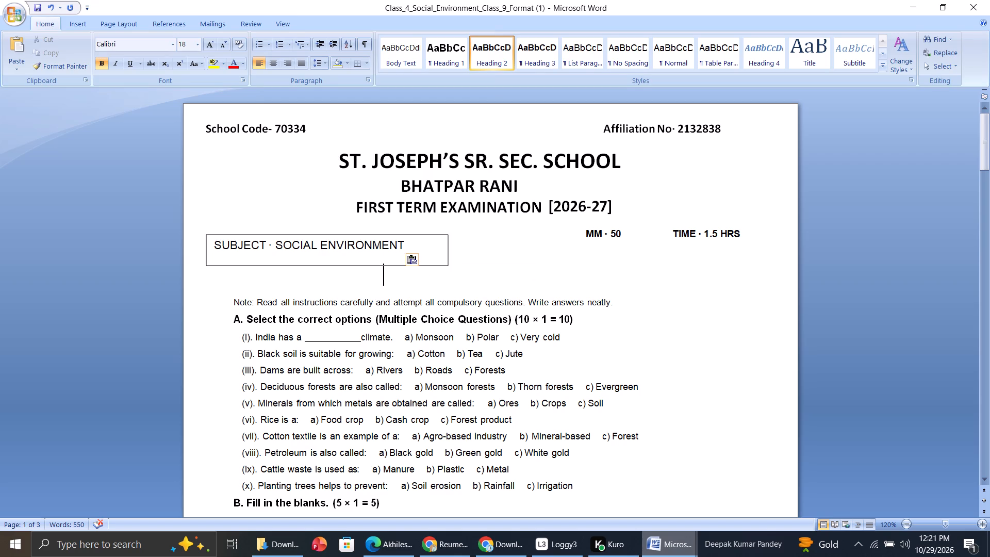
Move the SUBJECT · SOCIAL ENVIRONMENT text box off CLASS · IV into the gap before MM · 50.
left_click_drag(448, 252, 570, 249)
left_click_drag(570, 249, 570, 244)
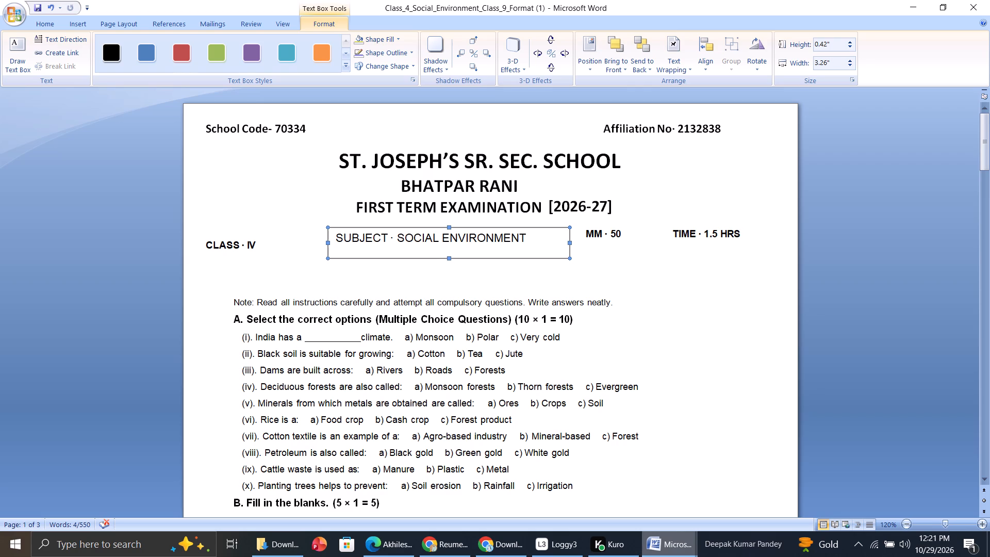
Format SUBJECT · SOCIAL ENVIRONMENT in the text box as 9.5 pt bold to match CLASS · IV.
left_click_drag(203, 243, 260, 242)
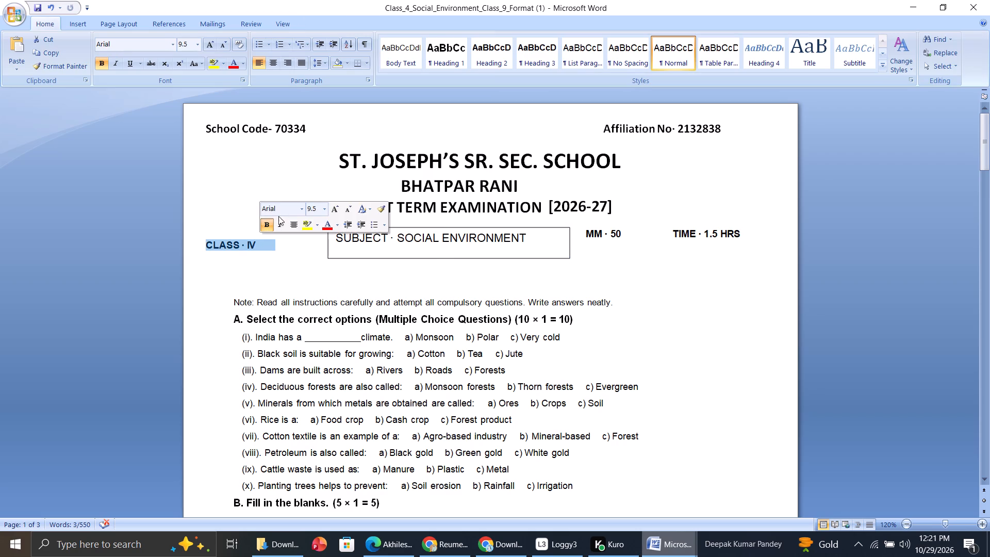
left_click(338, 238)
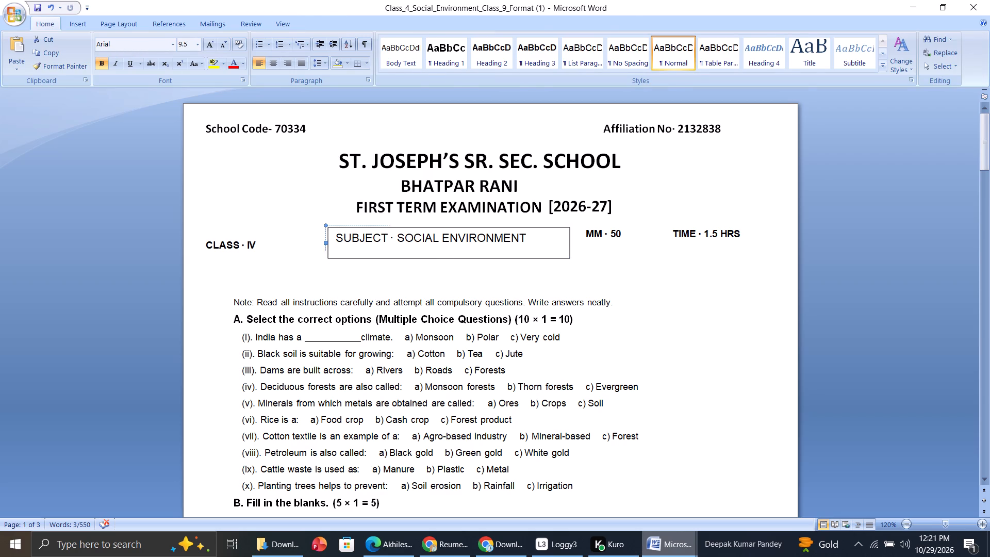
left_click_drag(338, 238, 537, 240)
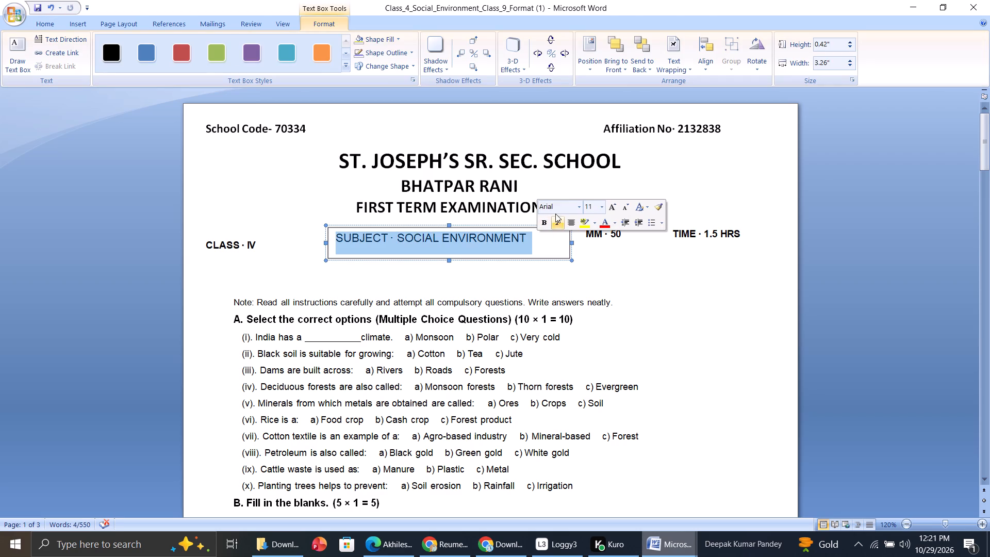
left_click(590, 207)
type("9.5")
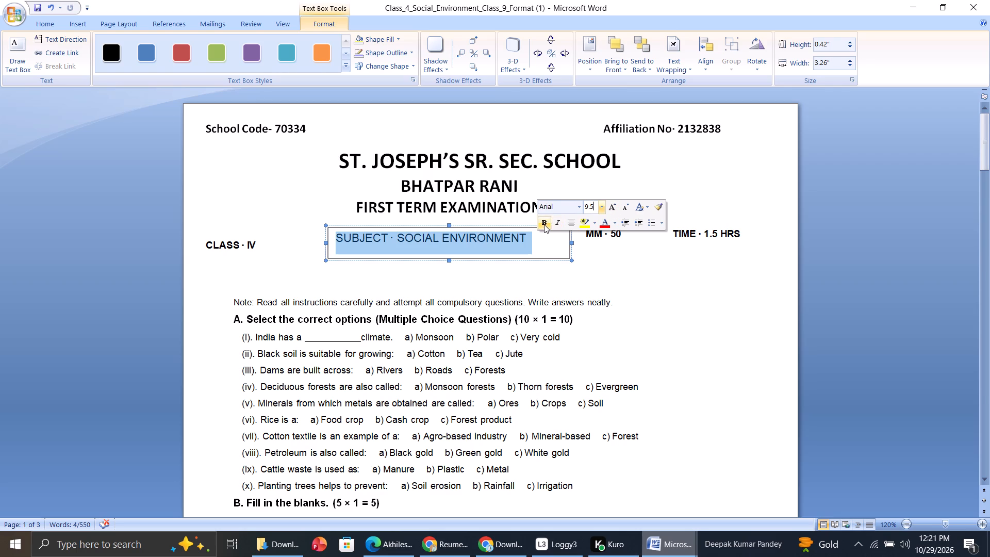
left_click(543, 224)
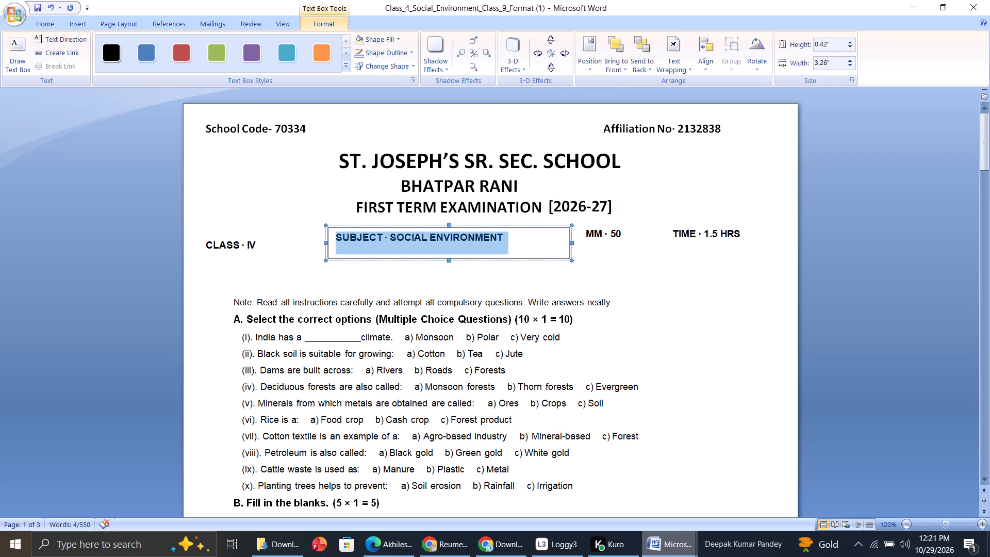
Remove the fill and outline from the SUBJECT · SOCIAL ENVIRONMENT text box.
left_click(399, 40)
left_click(381, 145)
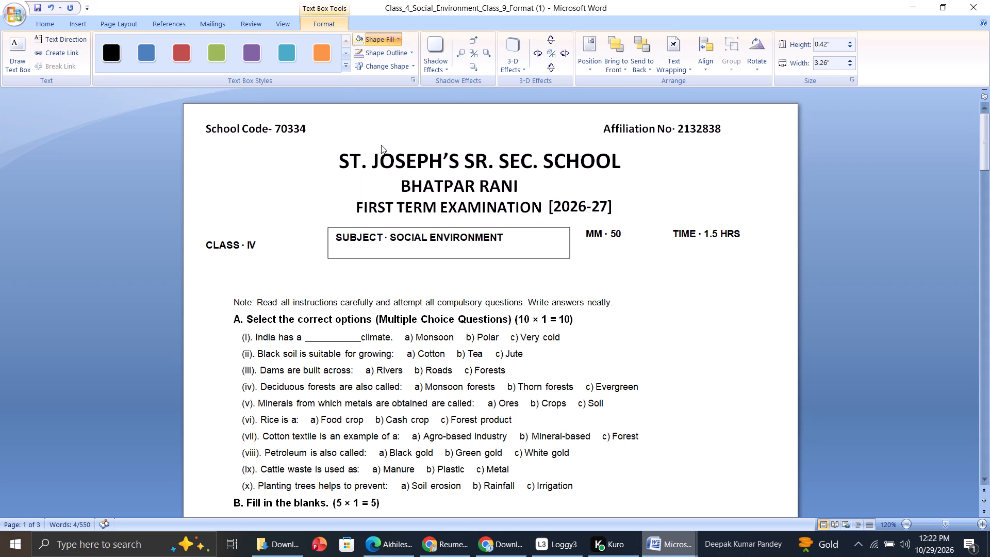
left_click(415, 54)
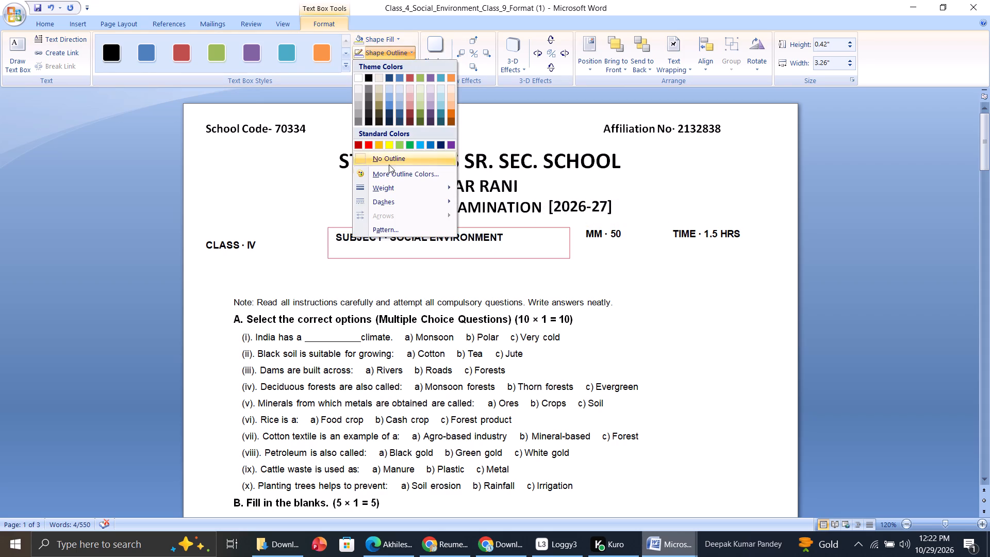
left_click(386, 157)
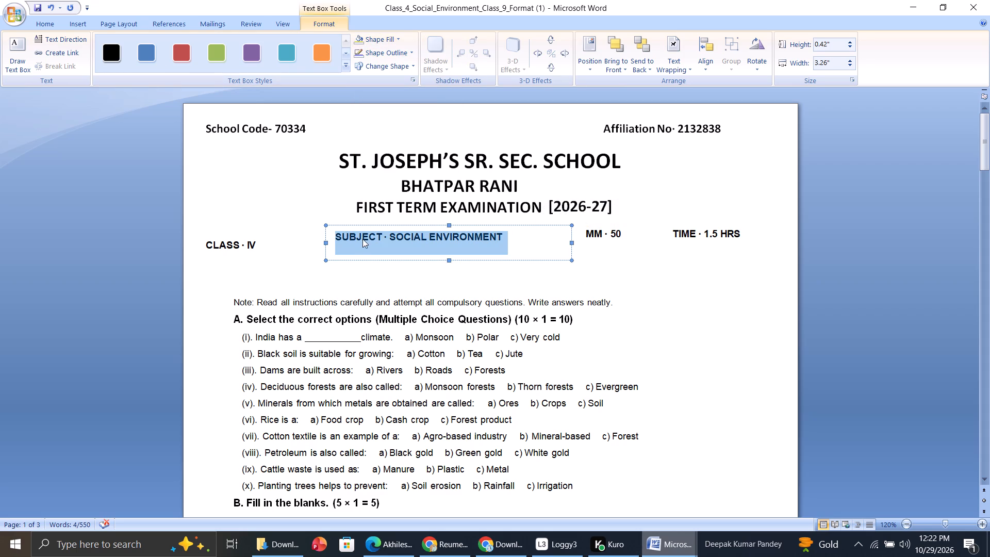
Move the SUBJECT · SOCIAL ENVIRONMENT text box closer to CLASS · IV and adjust its height on the row.
left_click_drag(362, 223, 328, 232)
left_click(287, 206)
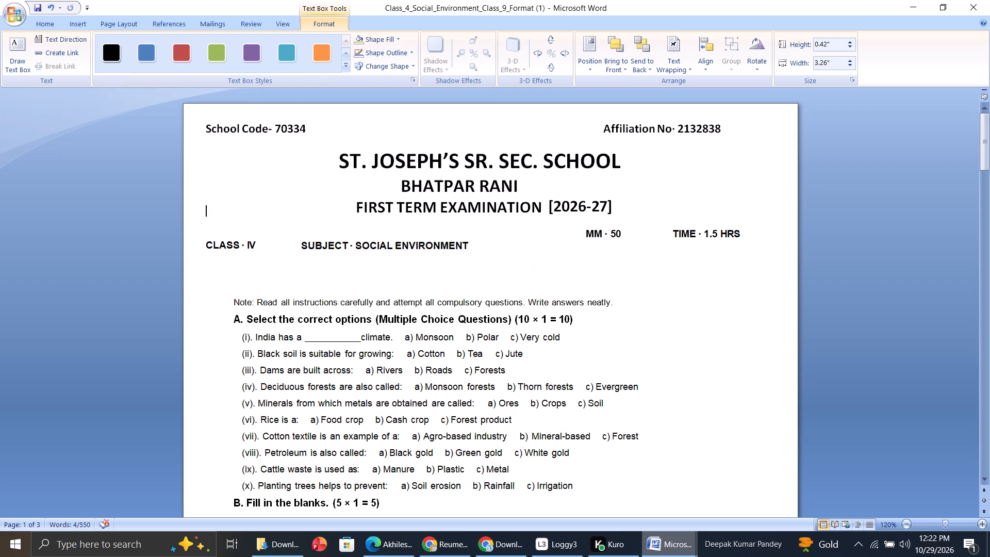
left_click(357, 252)
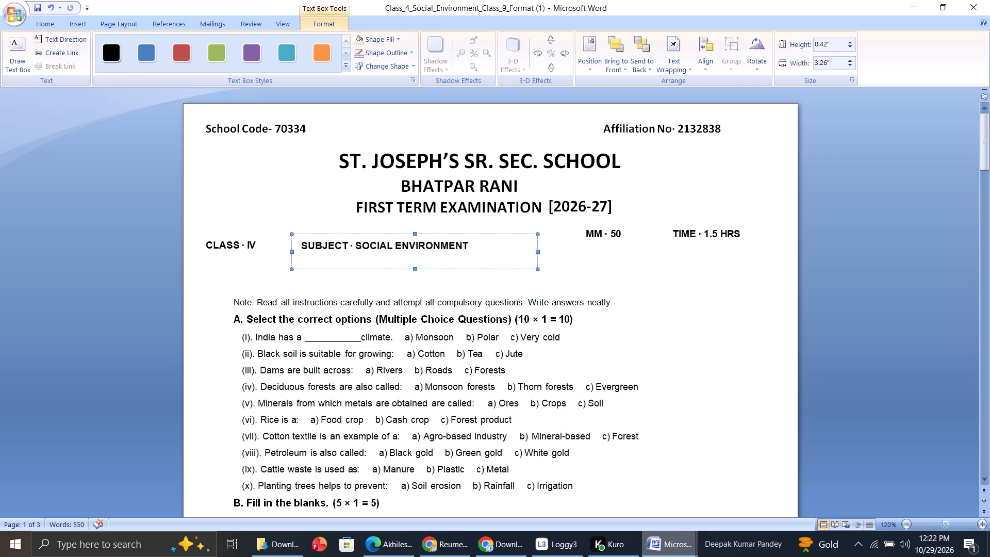
left_click(361, 234)
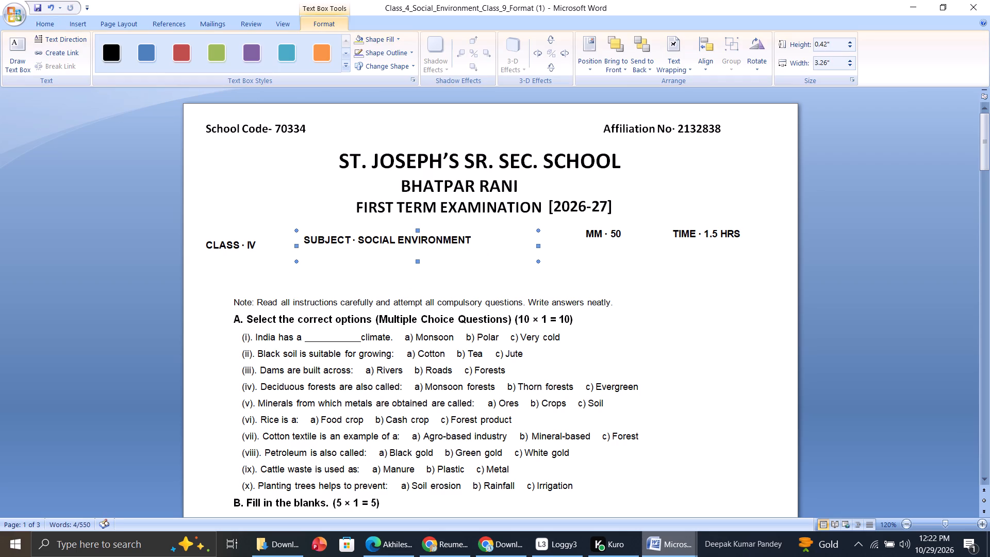
left_click(364, 231)
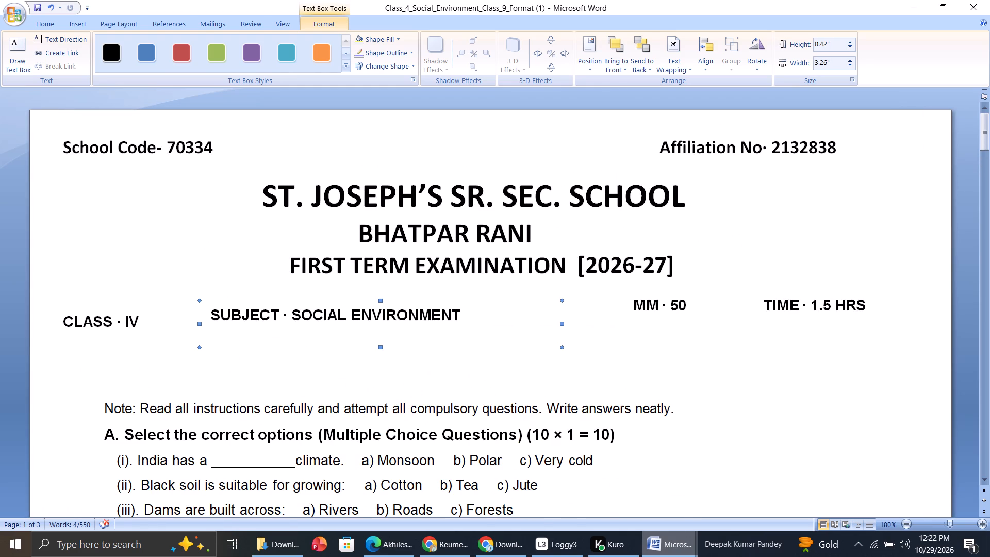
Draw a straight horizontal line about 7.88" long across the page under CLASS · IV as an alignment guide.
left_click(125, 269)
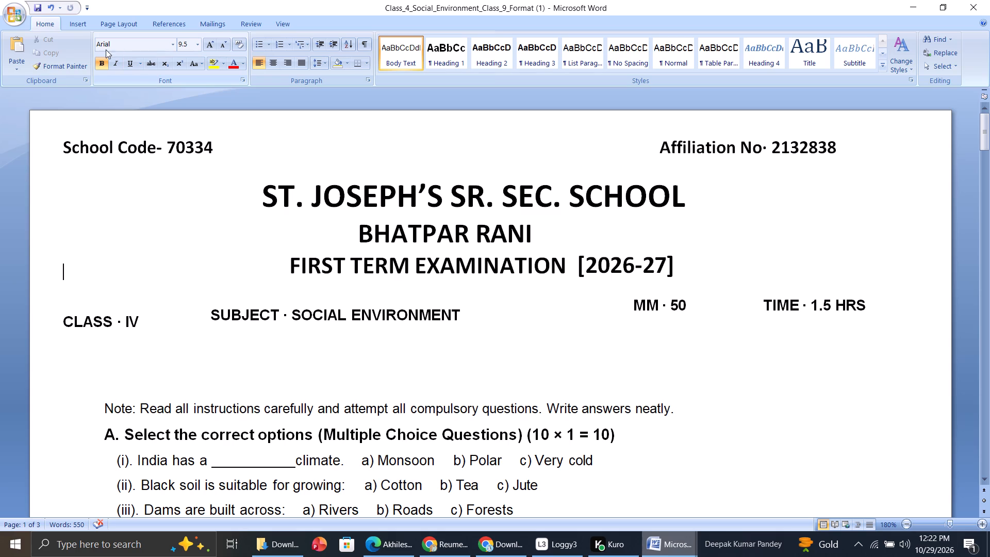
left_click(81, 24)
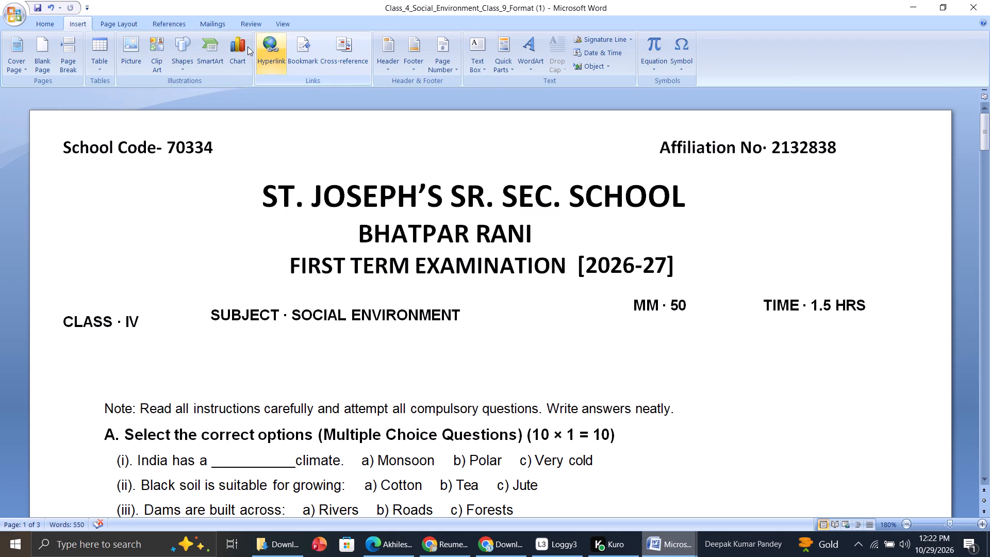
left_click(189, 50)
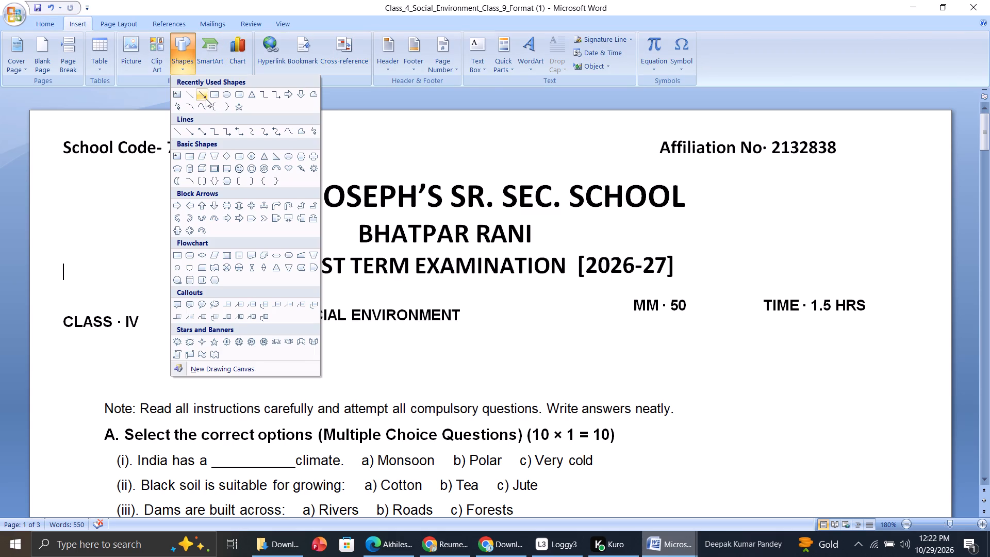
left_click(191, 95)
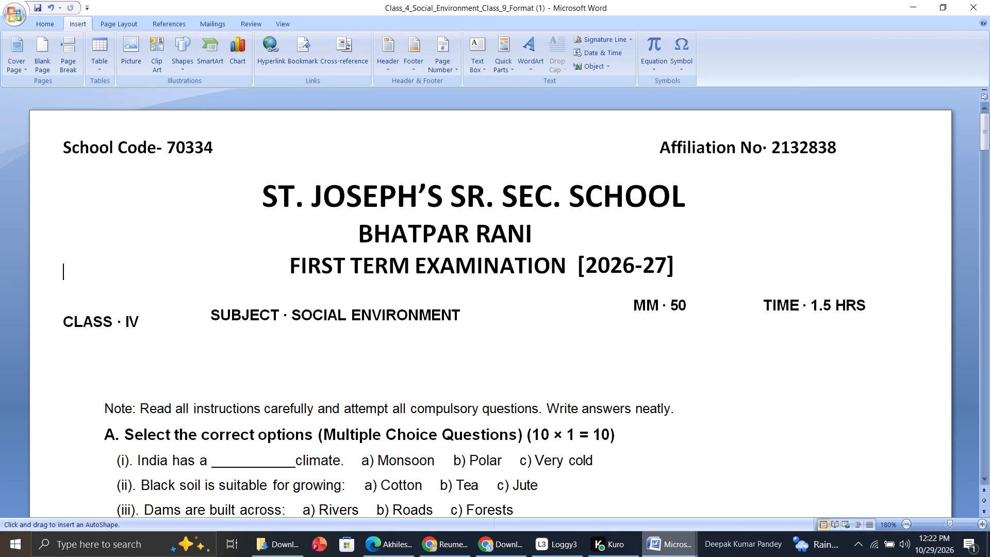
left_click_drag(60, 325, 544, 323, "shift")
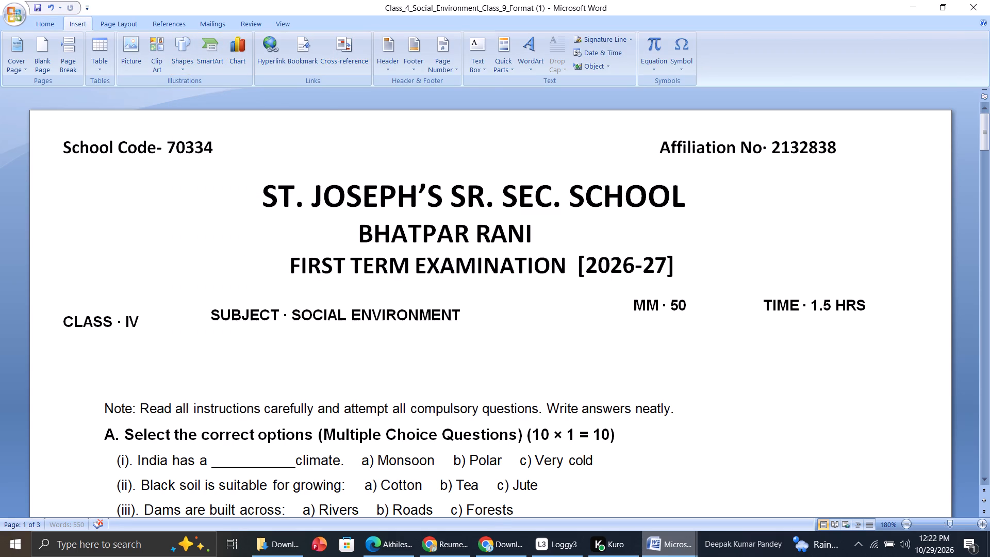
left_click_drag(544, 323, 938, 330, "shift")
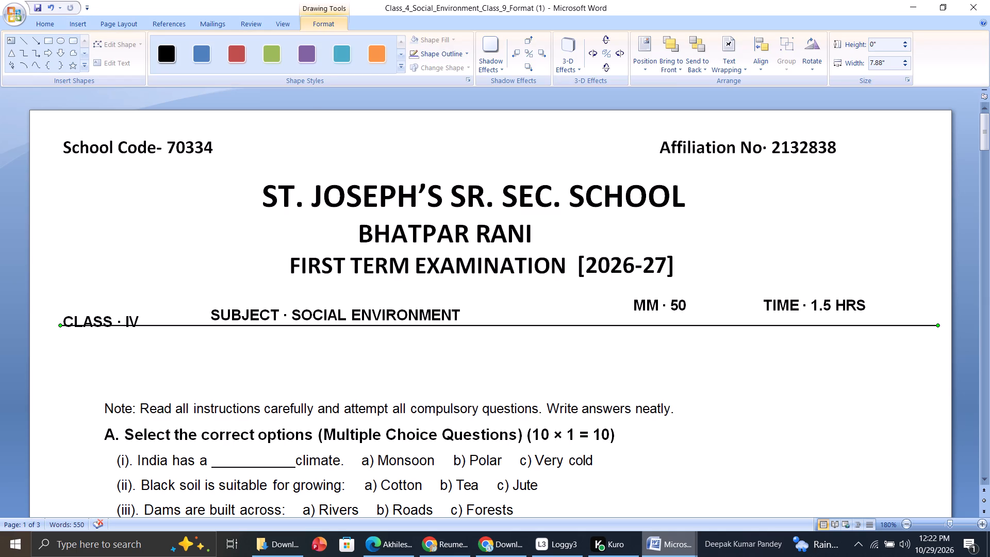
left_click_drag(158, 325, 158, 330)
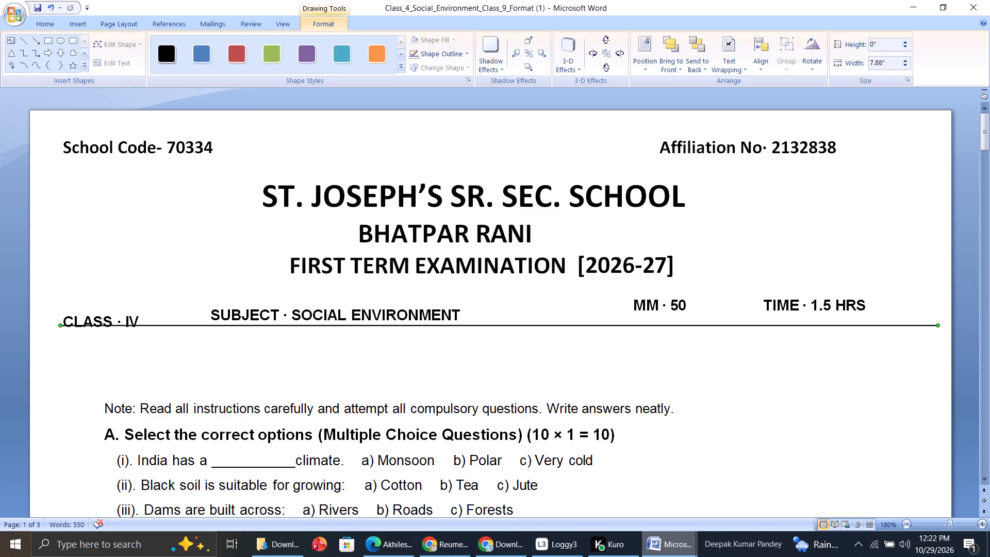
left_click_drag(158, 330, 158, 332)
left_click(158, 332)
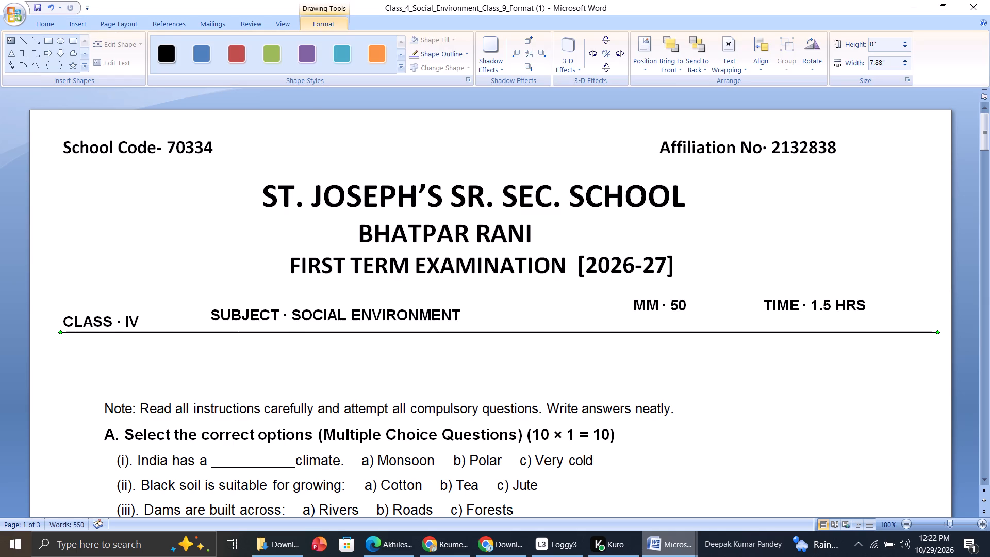
Lower the SUBJECT · SOCIAL ENVIRONMENT text box along the guide line until its text is level with CLASS · IV.
left_click(240, 318)
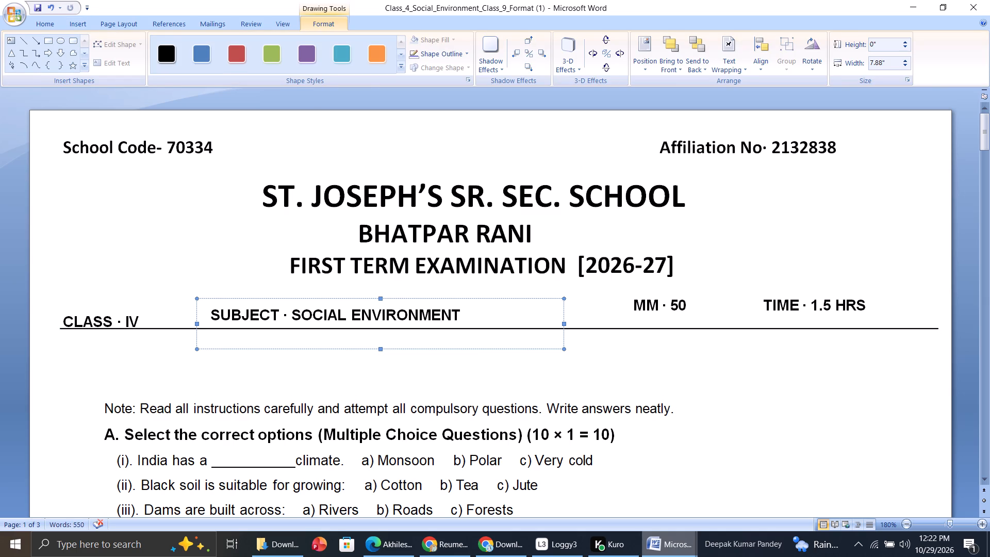
left_click_drag(254, 299, 255, 309)
left_click(255, 309)
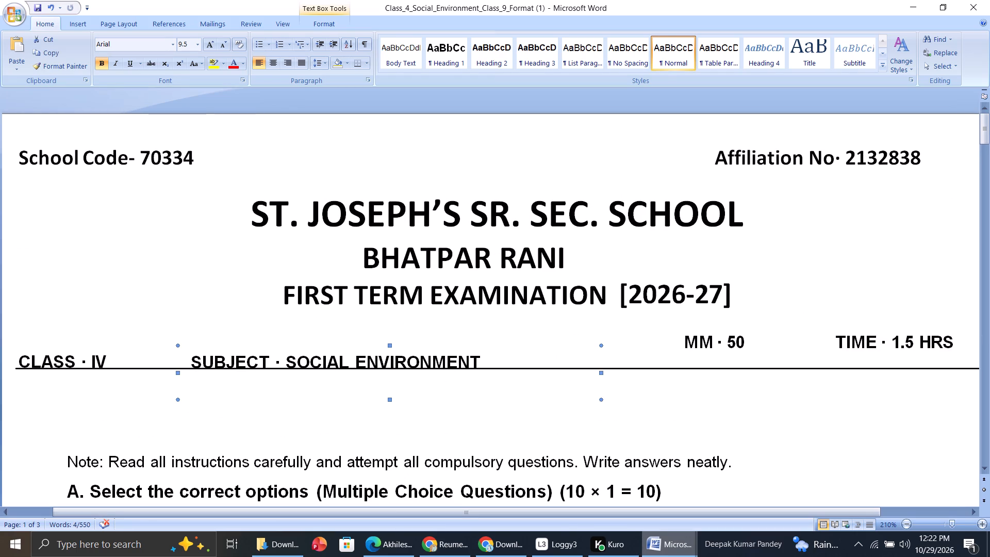
left_click(229, 359)
left_click(203, 286)
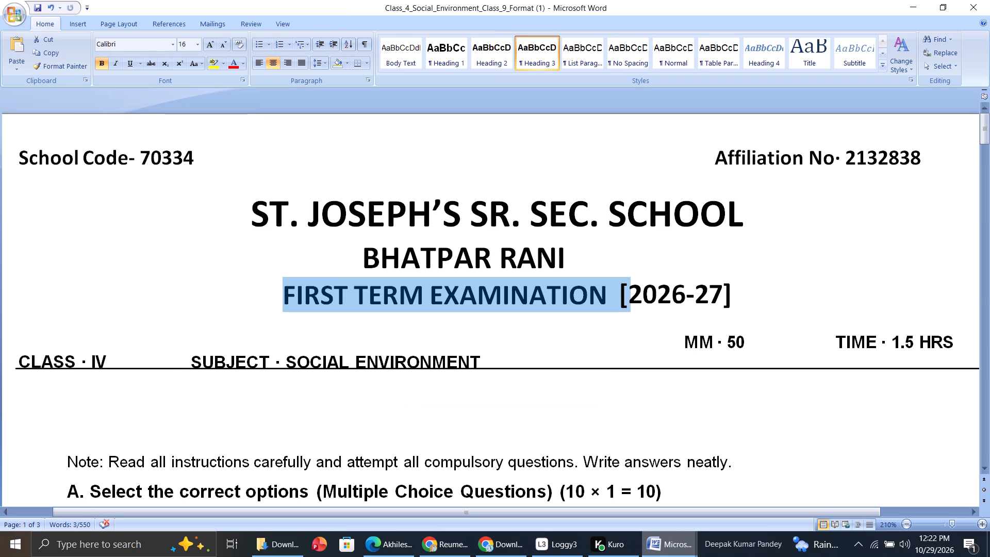
left_click(220, 349)
left_click(219, 365)
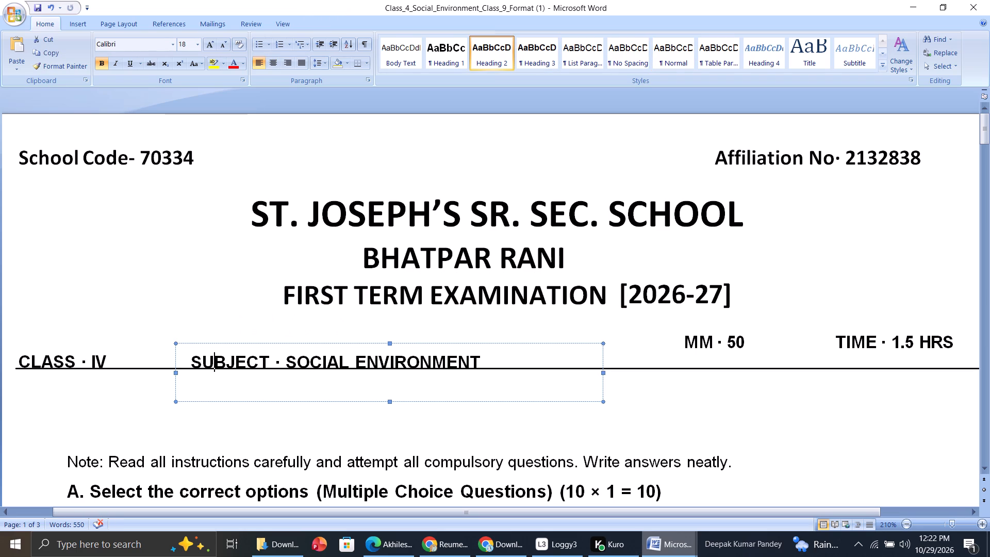
left_click(220, 342)
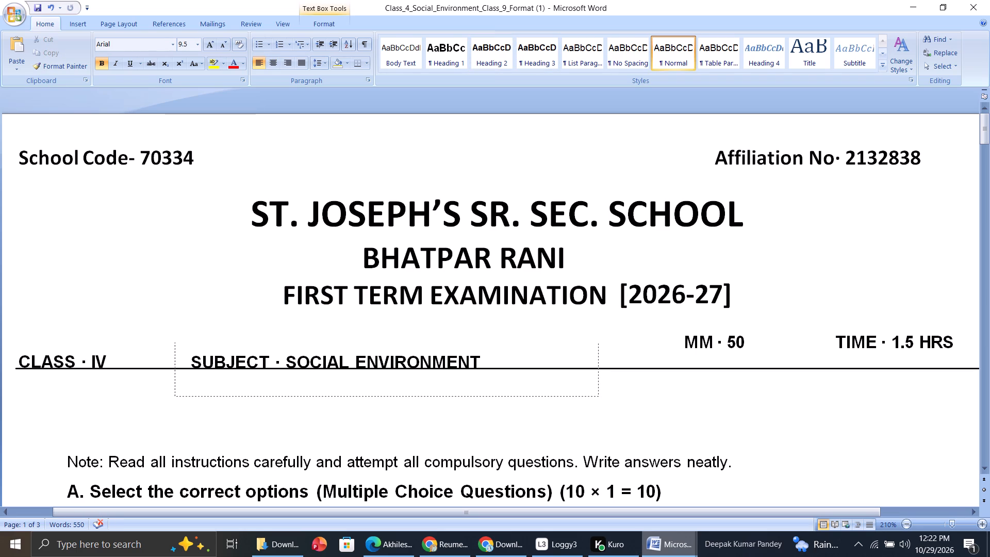
left_click_drag(217, 339, 217, 341)
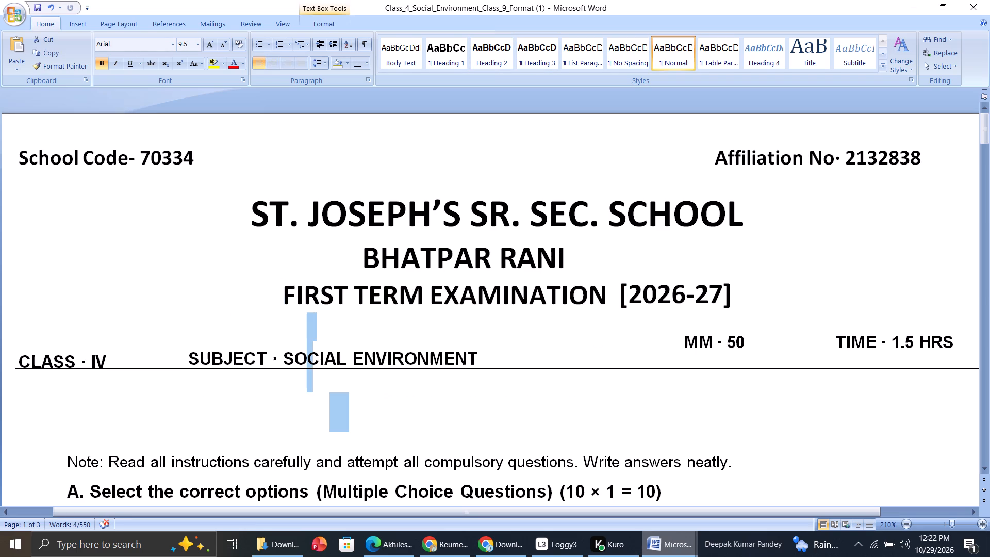
left_click_drag(217, 341, 217, 343)
left_click(217, 360)
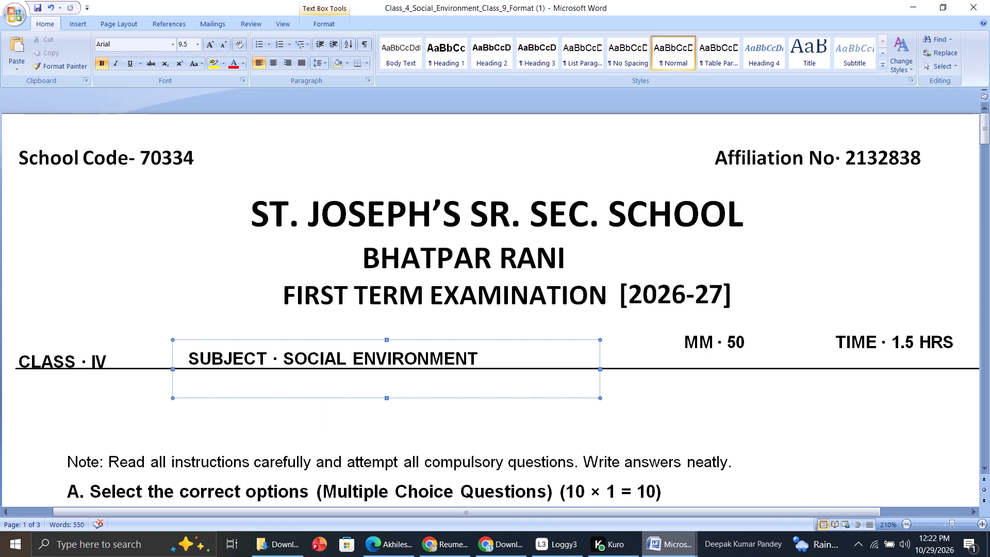
left_click(217, 339)
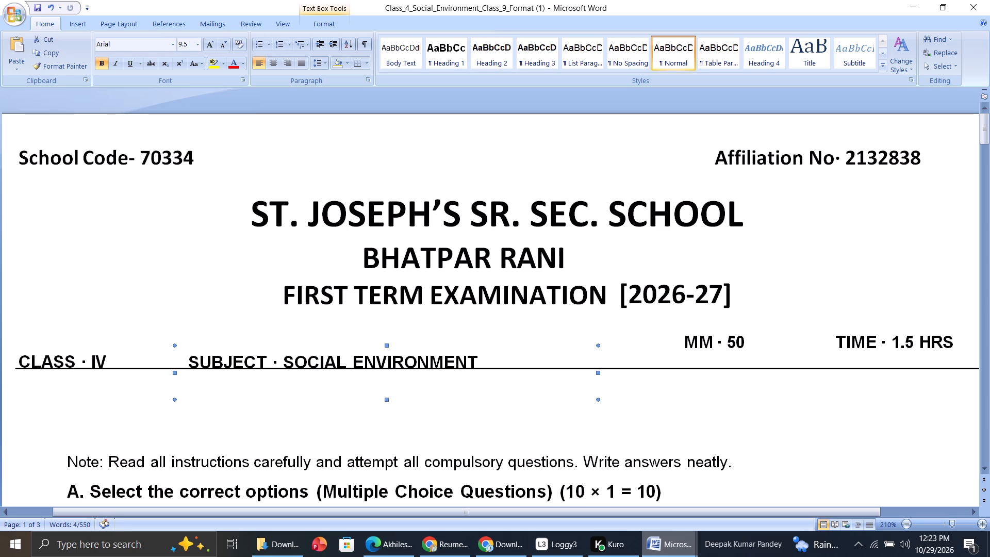
left_click(217, 343)
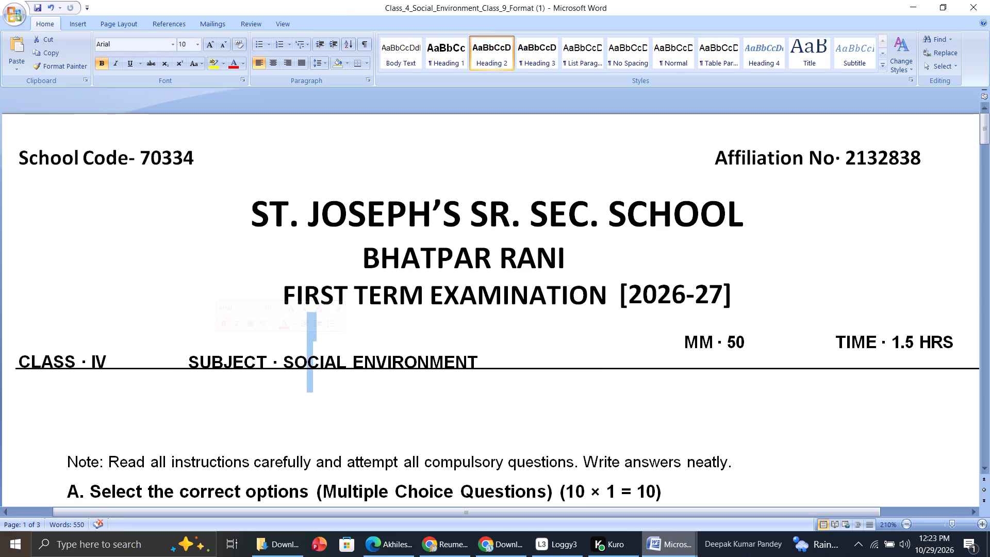
left_click(217, 356)
left_click(218, 341)
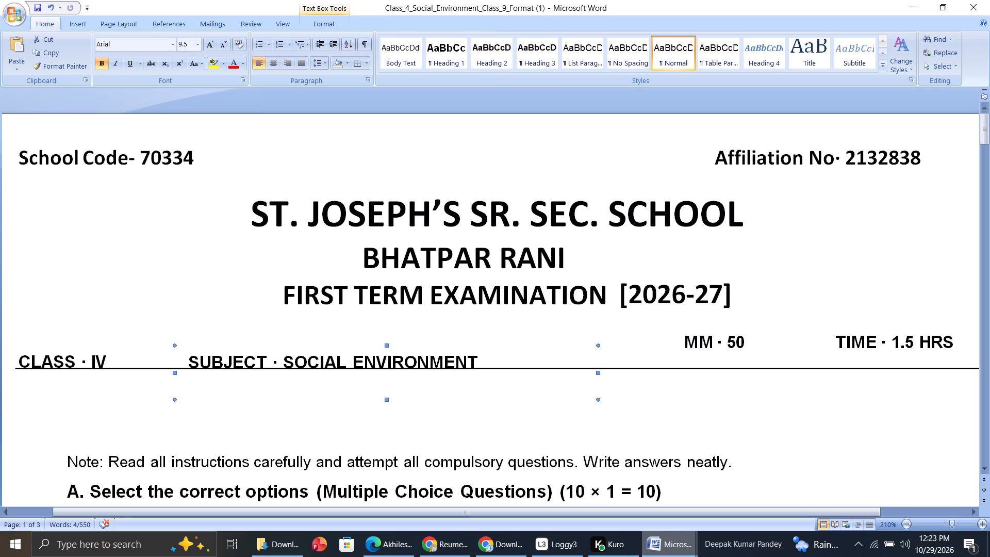
Insert a line break before MM · 50 to bring it and TIME · 1.5 HRS level with CLASS · IV.
left_click(718, 341)
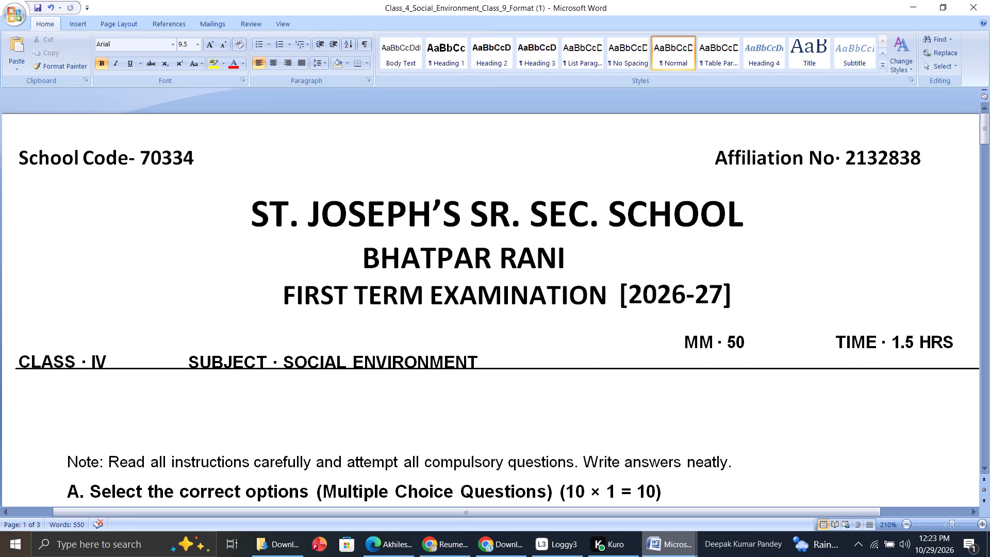
left_click(684, 342)
key("shift+Return")
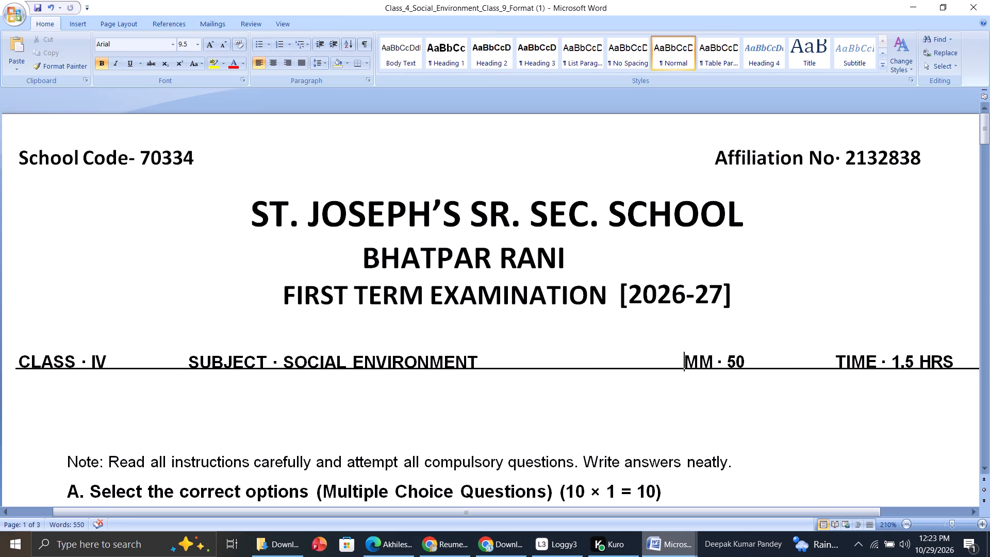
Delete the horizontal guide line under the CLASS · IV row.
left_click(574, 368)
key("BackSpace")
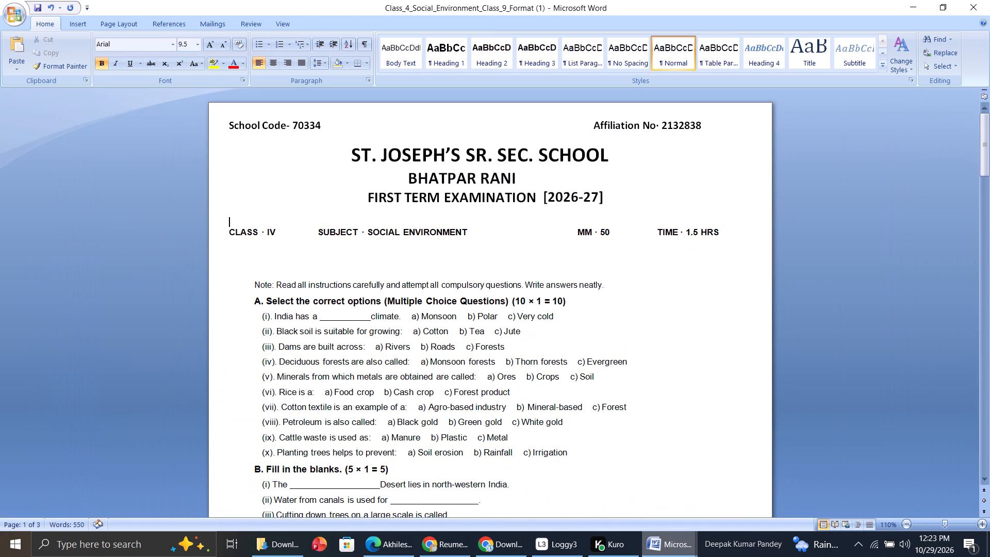
Change the font of MM · 50 and TIME · 1.5 HRS in the header row to Calibri.
left_click(881, 298)
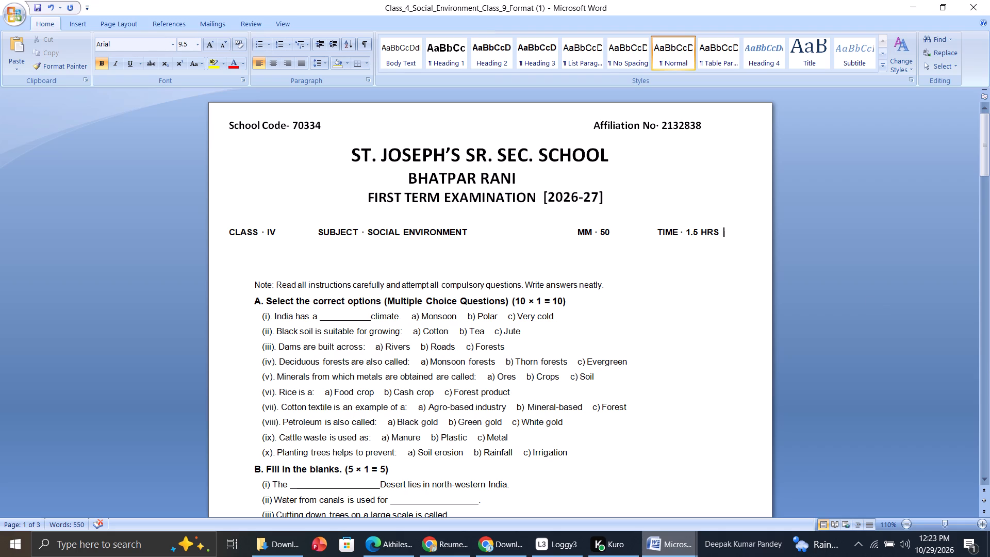
left_click_drag(578, 231, 609, 231)
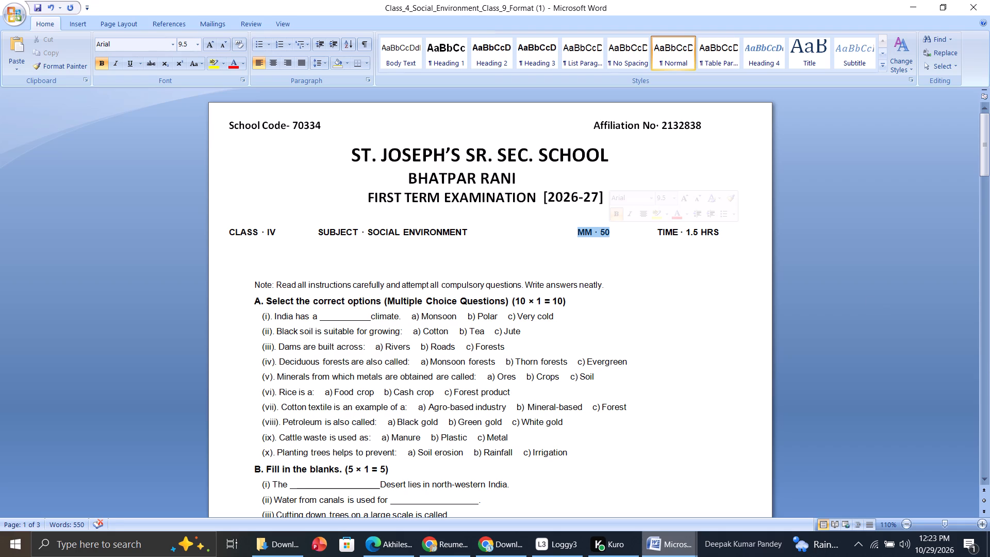
left_click(653, 198)
left_click(653, 238)
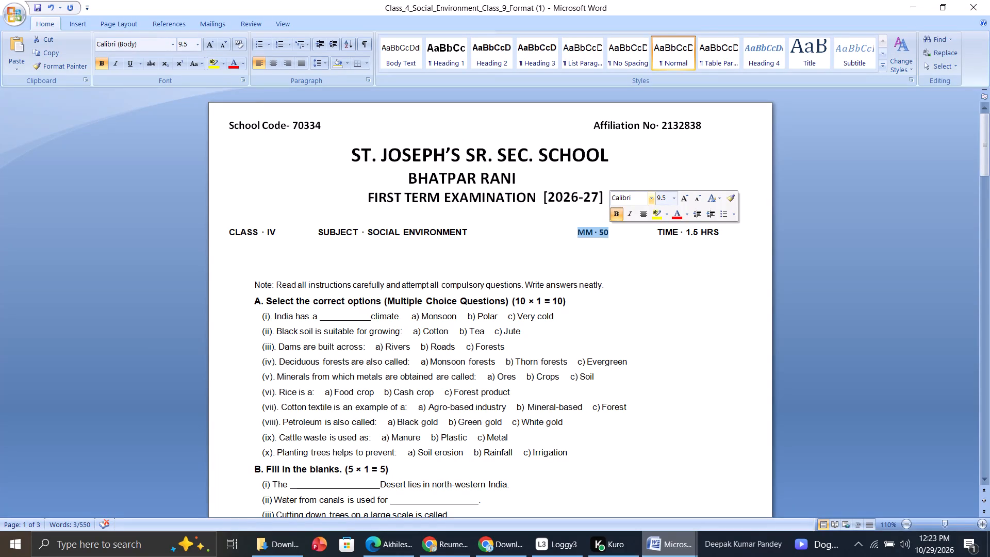
left_click_drag(657, 234, 722, 232)
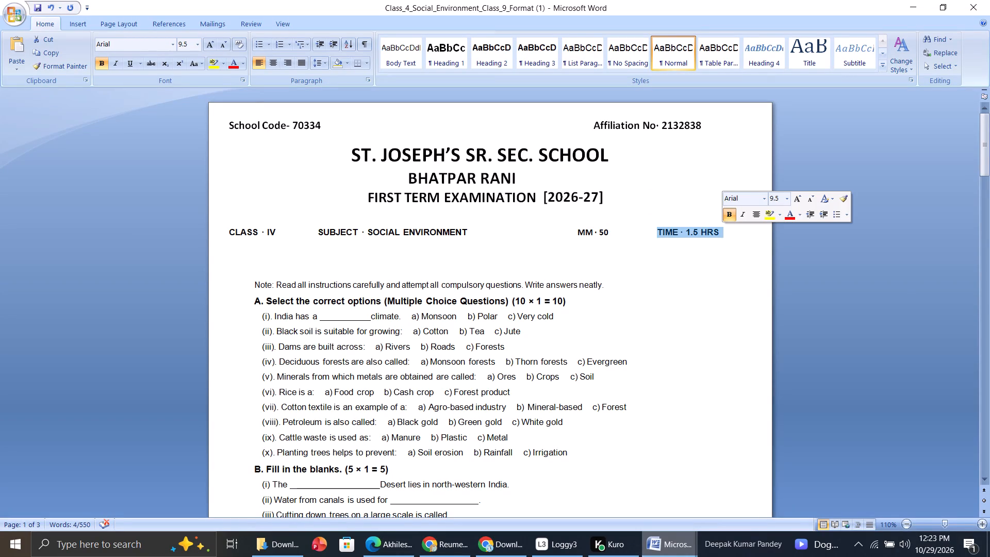
left_click(765, 200)
left_click(753, 241)
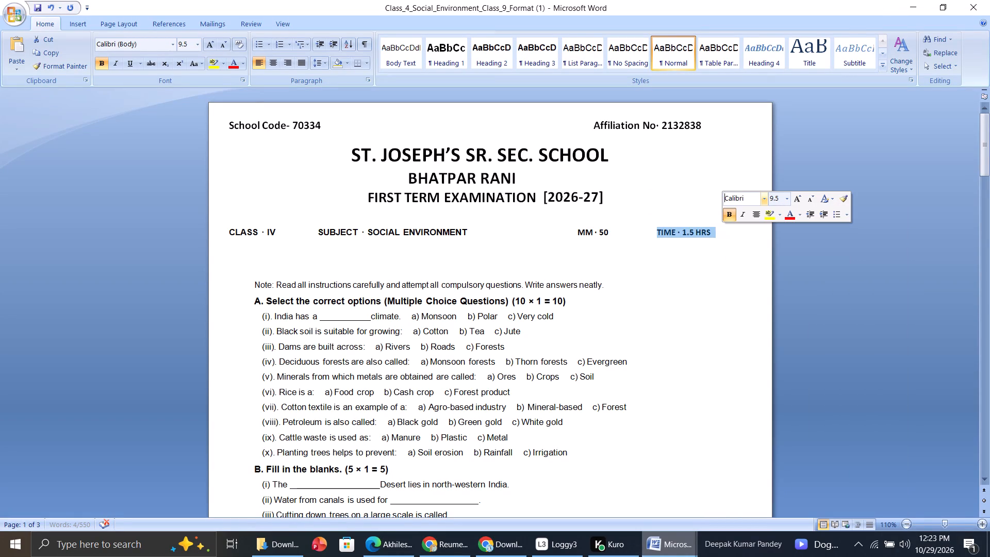
Change the font of SUBJECT · SOCIAL ENVIRONMENT and CLASS · IV in the header row to Calibri.
left_click(316, 235)
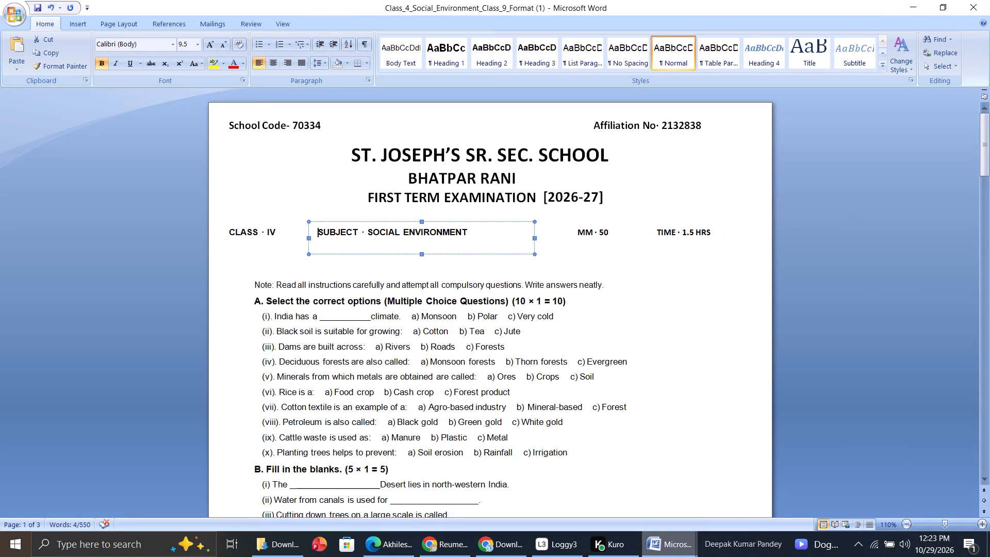
left_click_drag(317, 232, 496, 232)
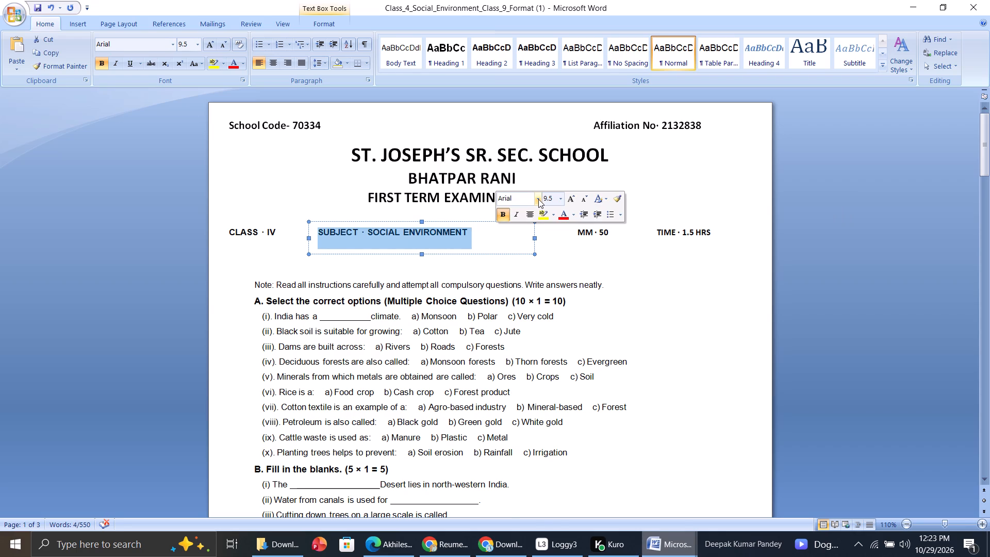
left_click(538, 199)
left_click(532, 237)
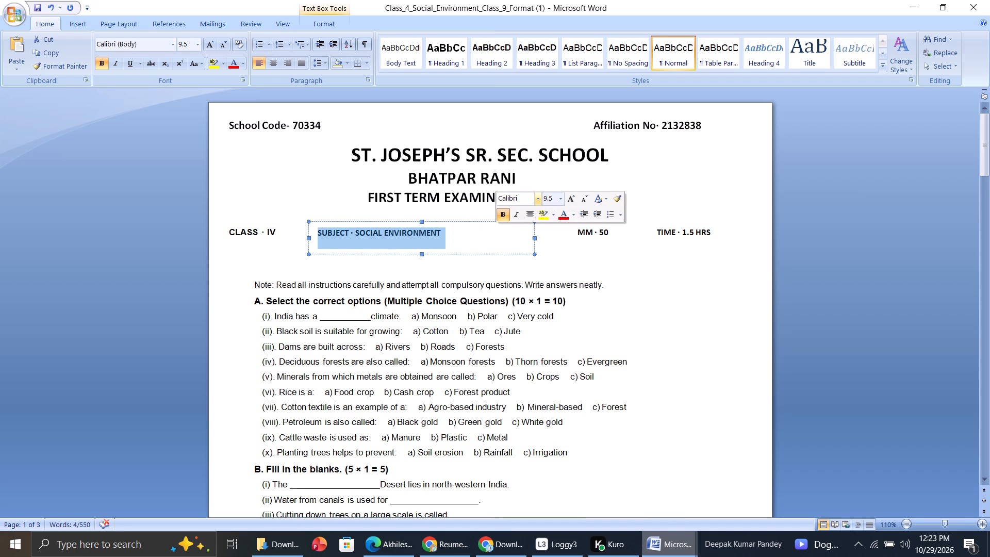
left_click_drag(232, 232, 273, 232)
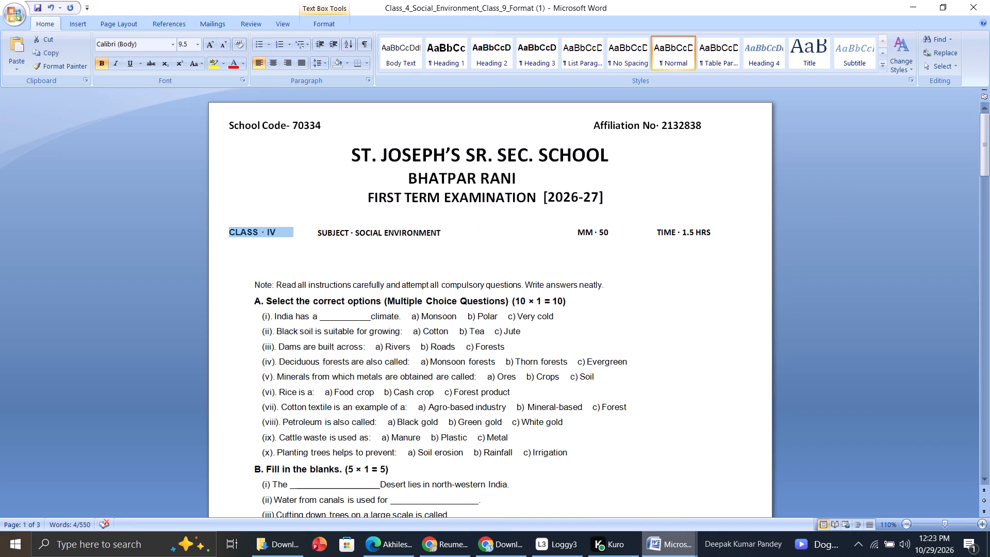
left_click_drag(273, 232, 278, 233)
left_click(321, 202)
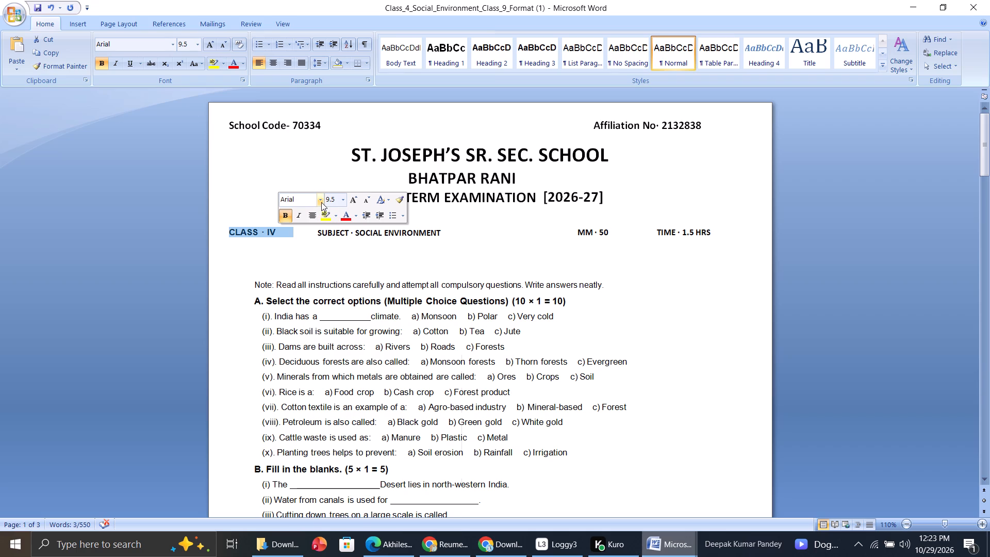
left_click(323, 247)
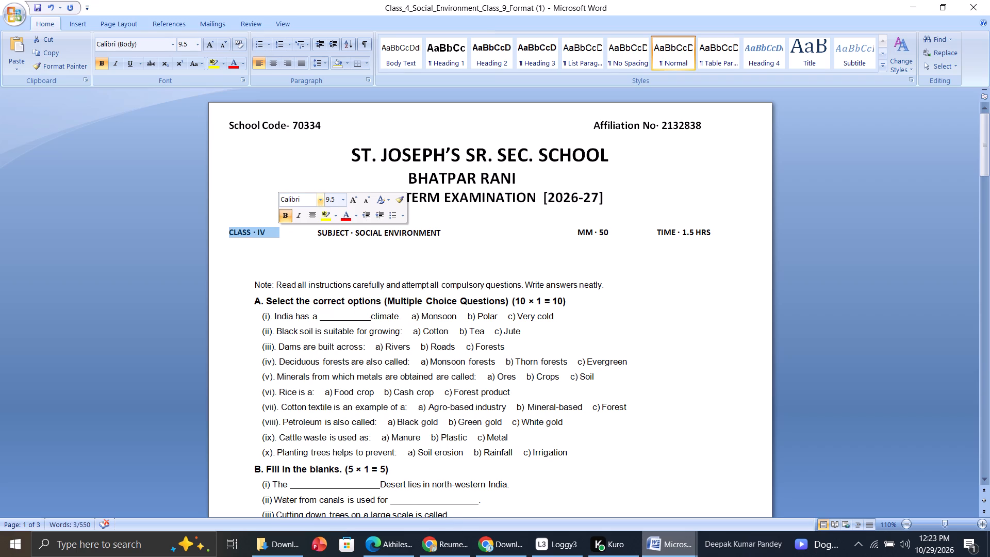
left_click(814, 229)
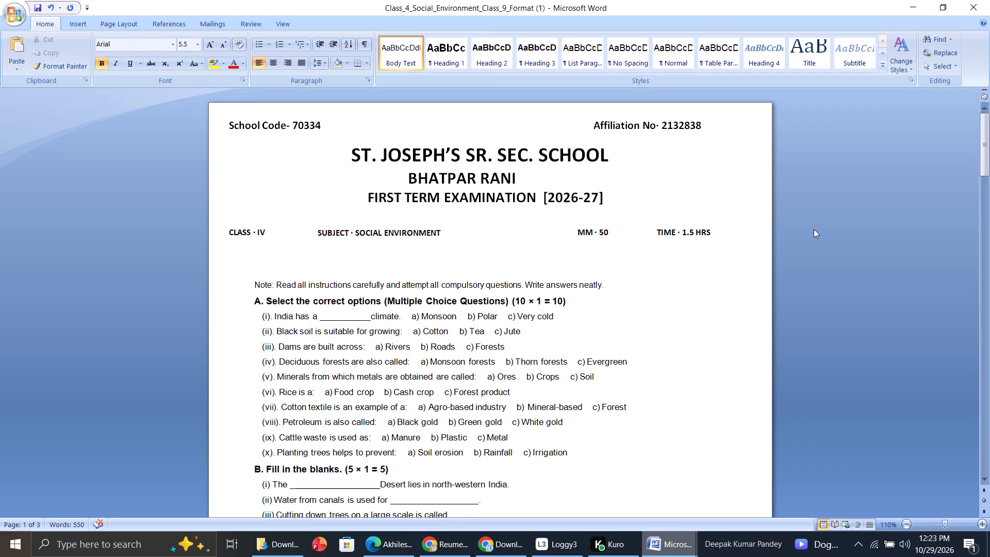
Using the CLASS-9 paper's header as reference, draw a straight horizontal line about 7.72" long under the Class IV paper's CLASS, SUBJECT, MM and TIME row.
left_click(663, 550)
left_click(702, 510)
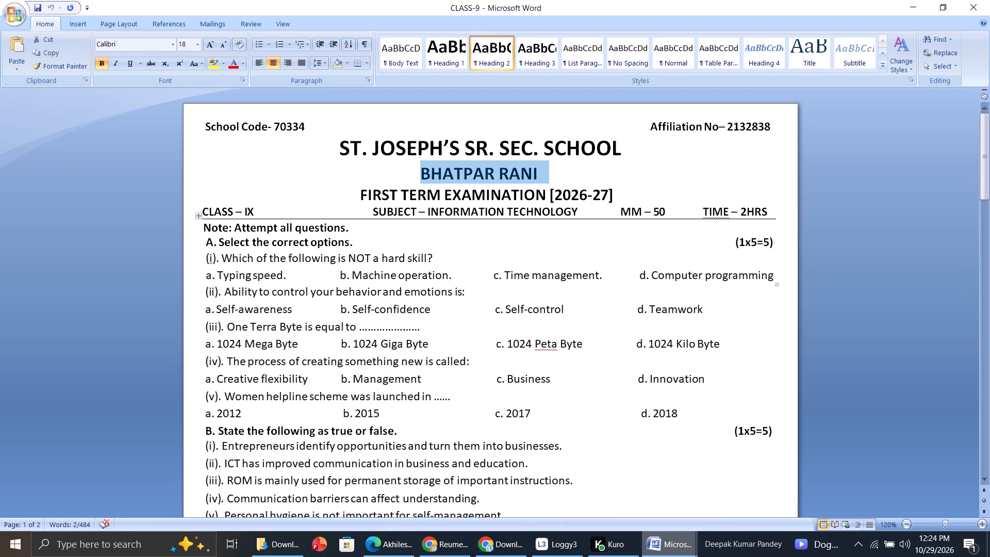
left_click(261, 220)
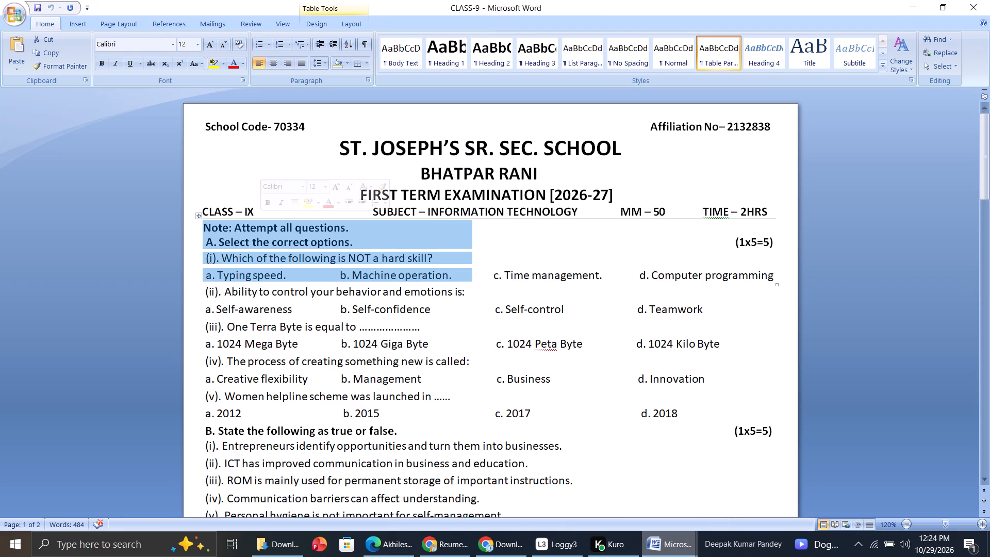
left_click(491, 551)
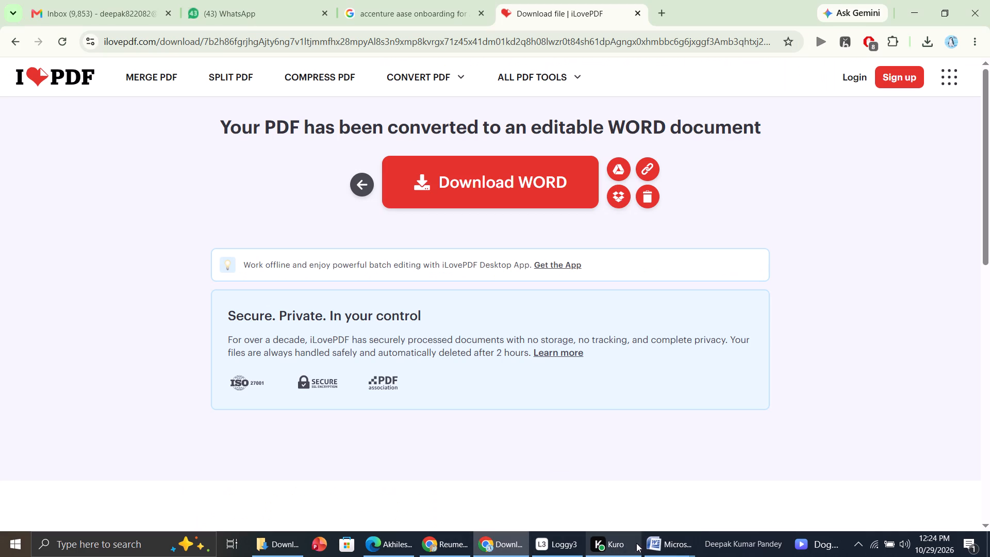
left_click(646, 543)
left_click(586, 517)
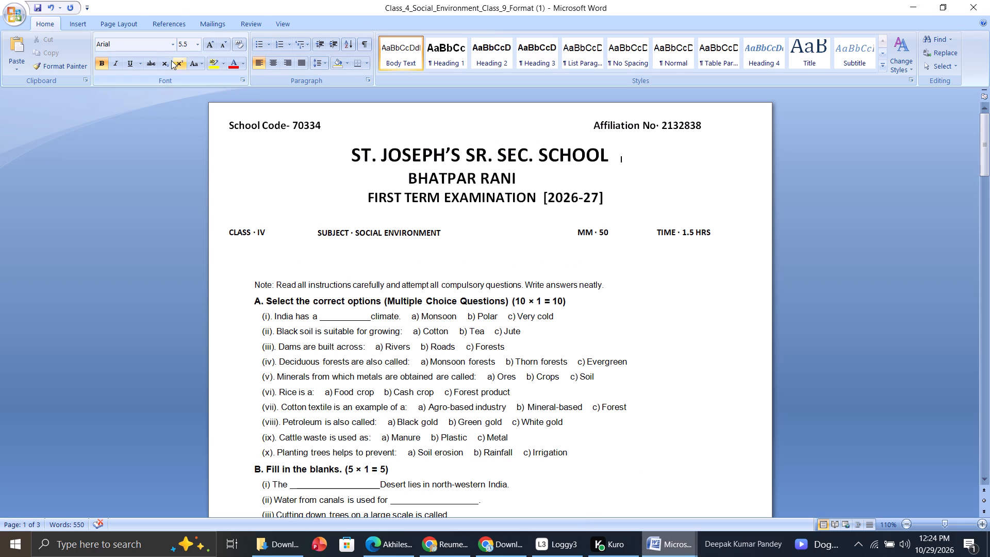
left_click(80, 22)
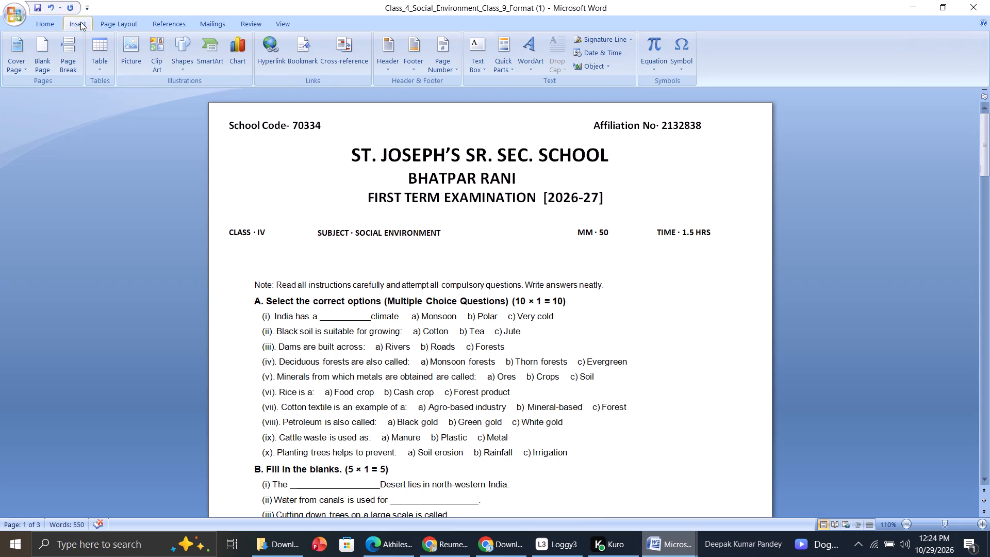
left_click(181, 52)
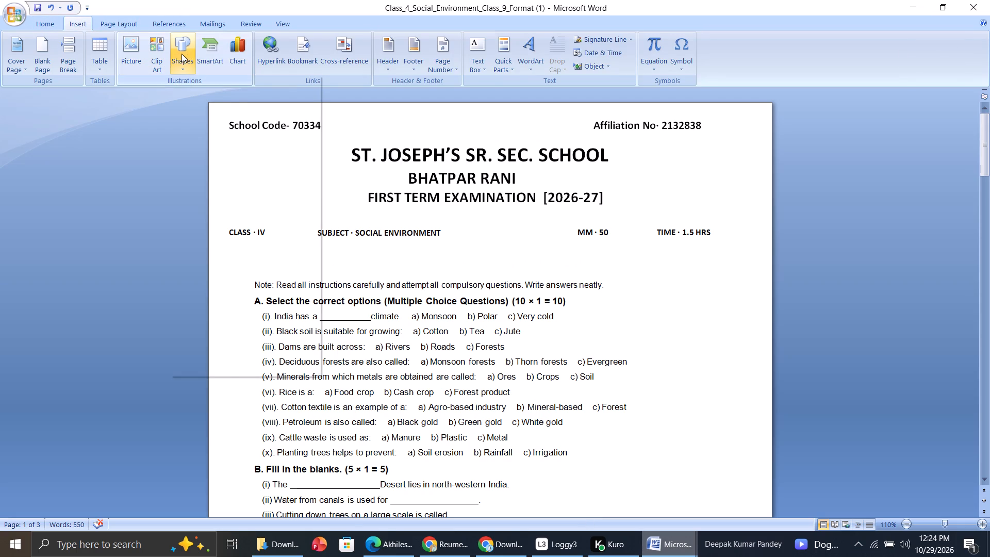
left_click(192, 94)
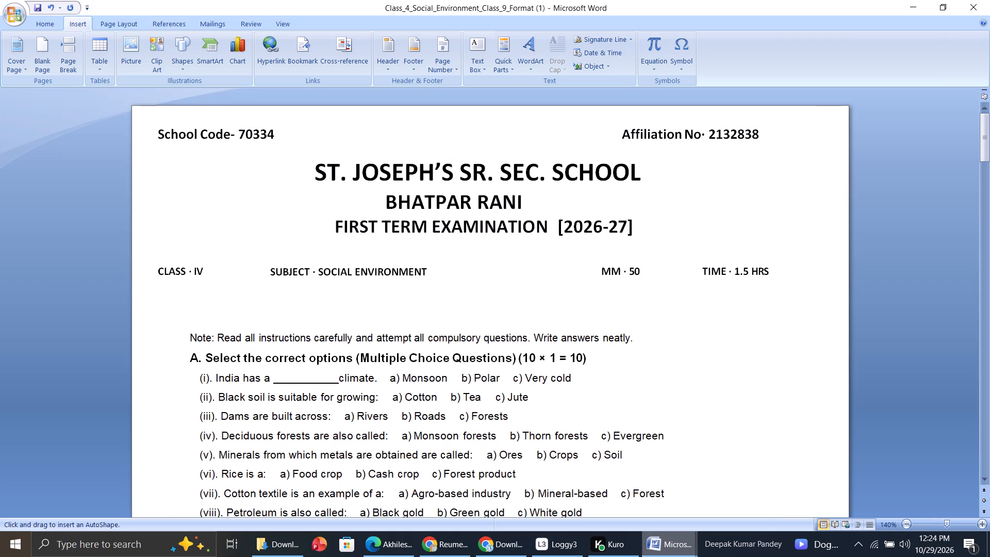
left_click_drag(143, 281, 812, 267, "shift")
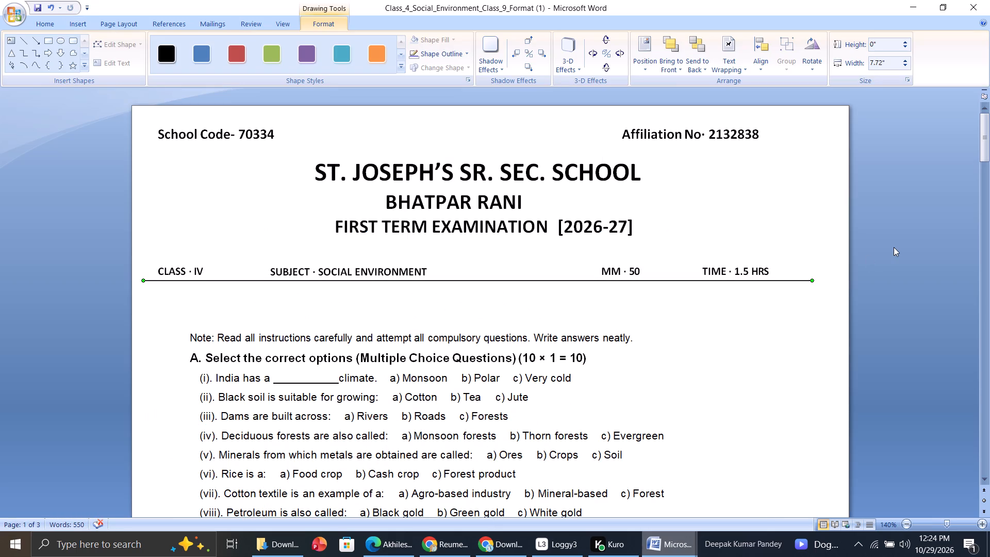
left_click(896, 247)
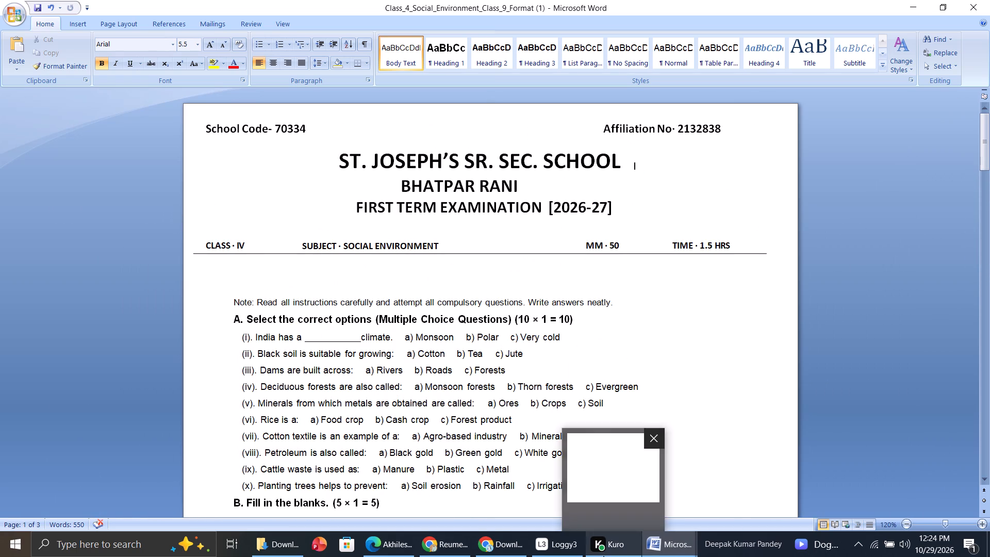
After checking the CLASS-9 paper again, replace FIRST with SECOND in the Class IV paper's TERM EXAMINATION heading.
left_click(661, 543)
left_click(714, 482)
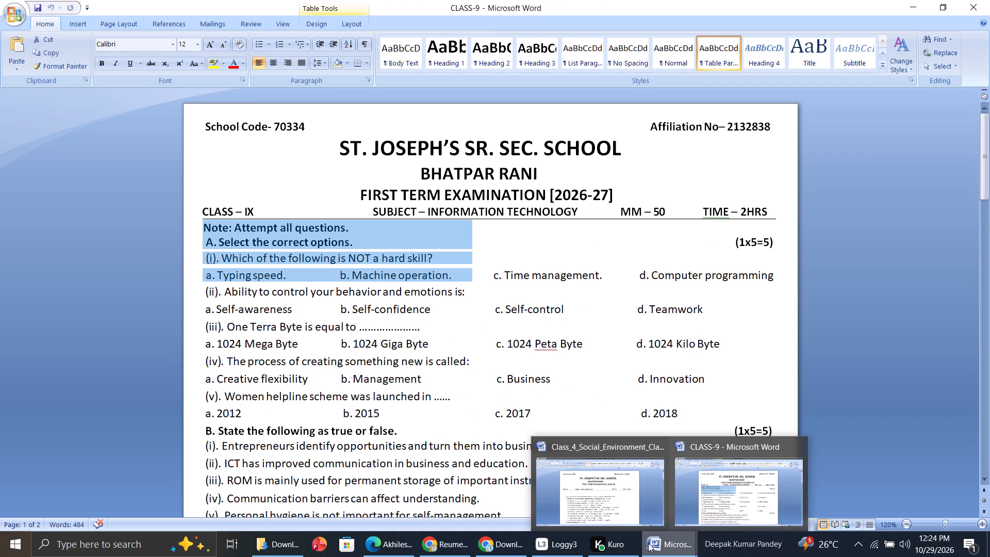
left_click(608, 506)
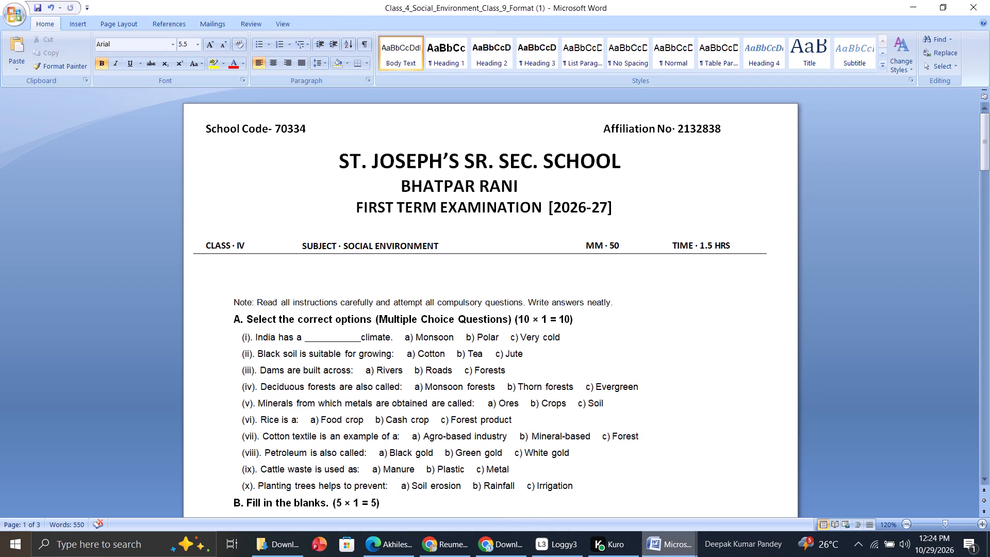
left_click(393, 206)
key("BackSpace")
key("BackSpace")
key("BackSpace")
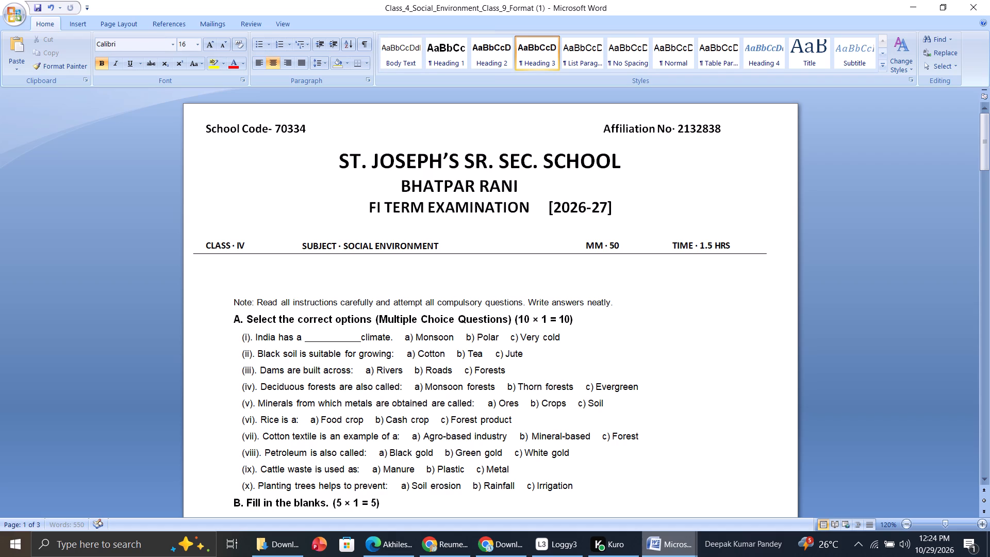
key("BackSpace")
key("BackSpace")
type("Second")
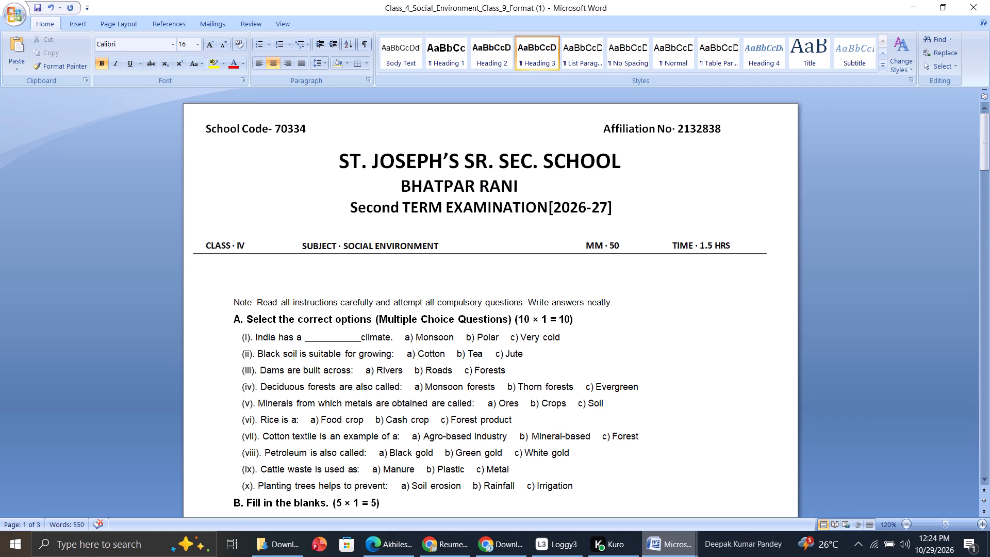
key("backslash")
key("BackSpace")
key("BackSpace")
key("BackSpace")
key("BackSpace")
key("BackSpace")
key("BackSpace")
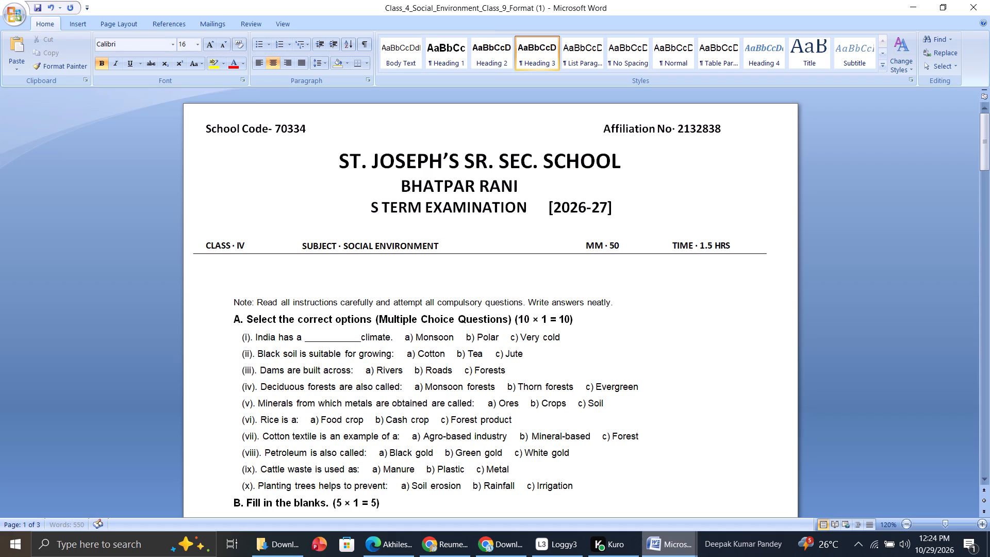
type("EEC")
key("BackSpace")
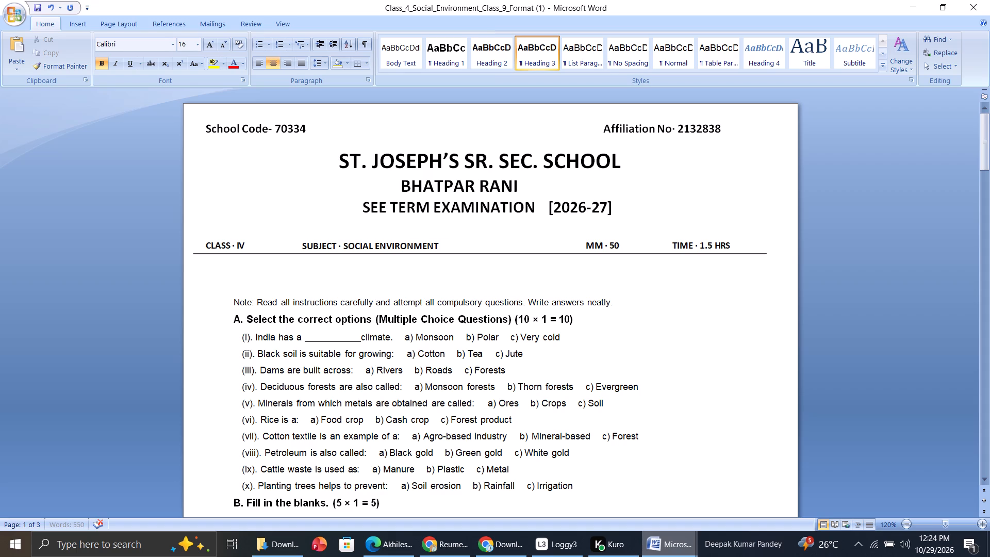
key("BackSpace")
type("COND")
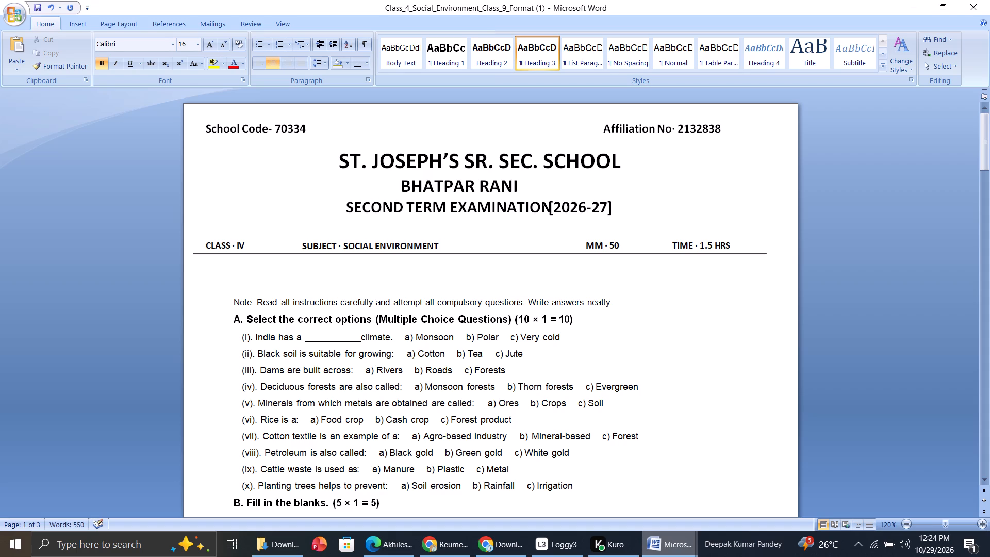
left_click(879, 213)
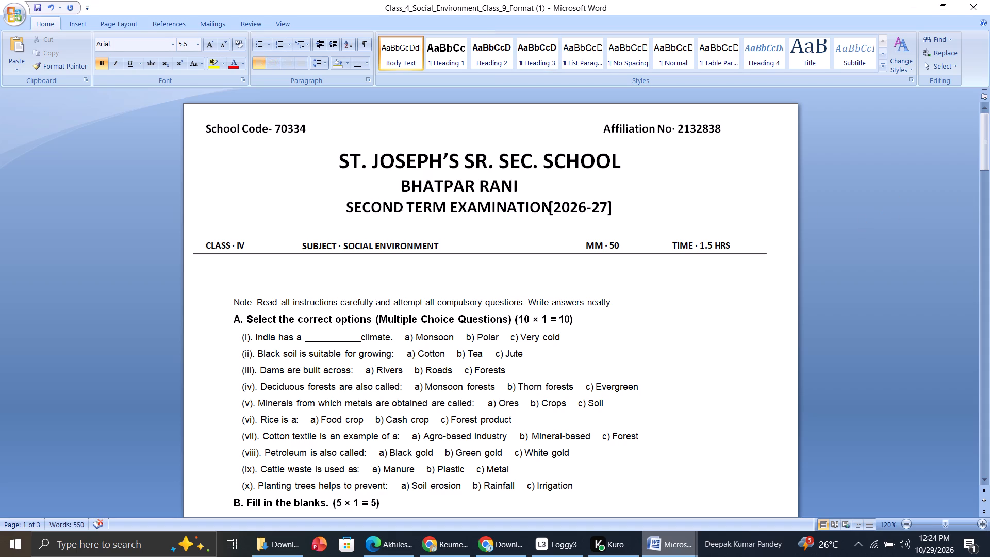
Insert two spaces before [2026-27] in its text box to separate it from SECOND TERM EXAMINATION.
left_click(551, 206)
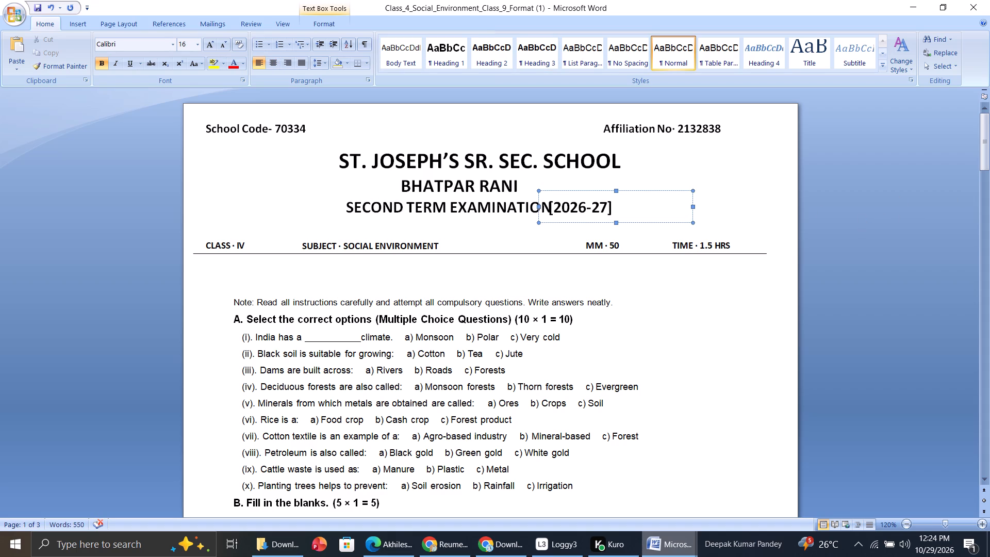
key("Left")
key("space")
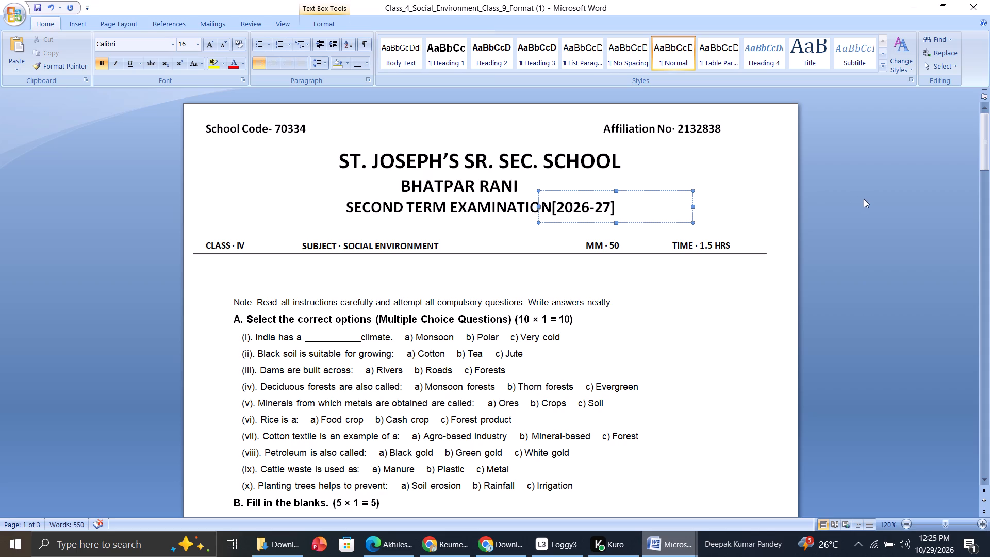
key("space")
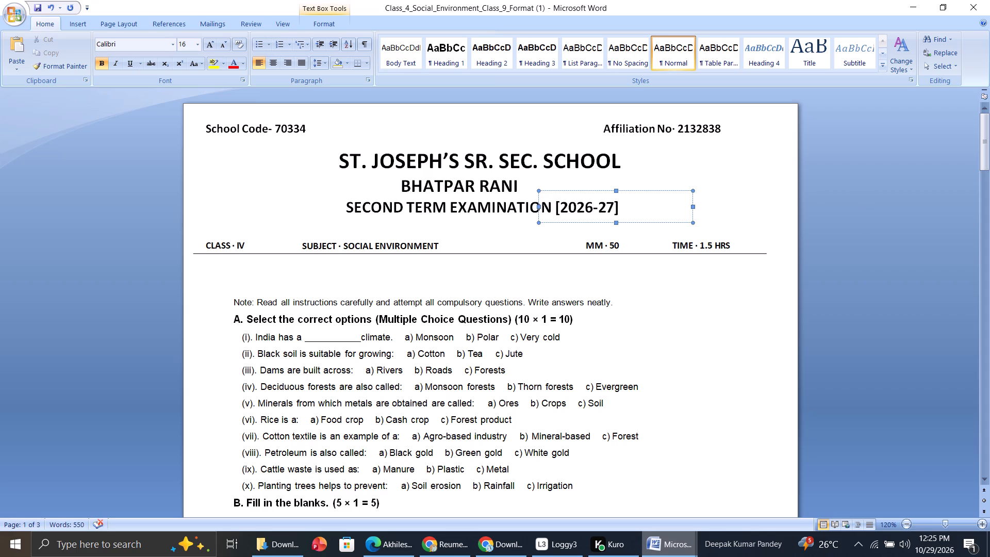
left_click(852, 247)
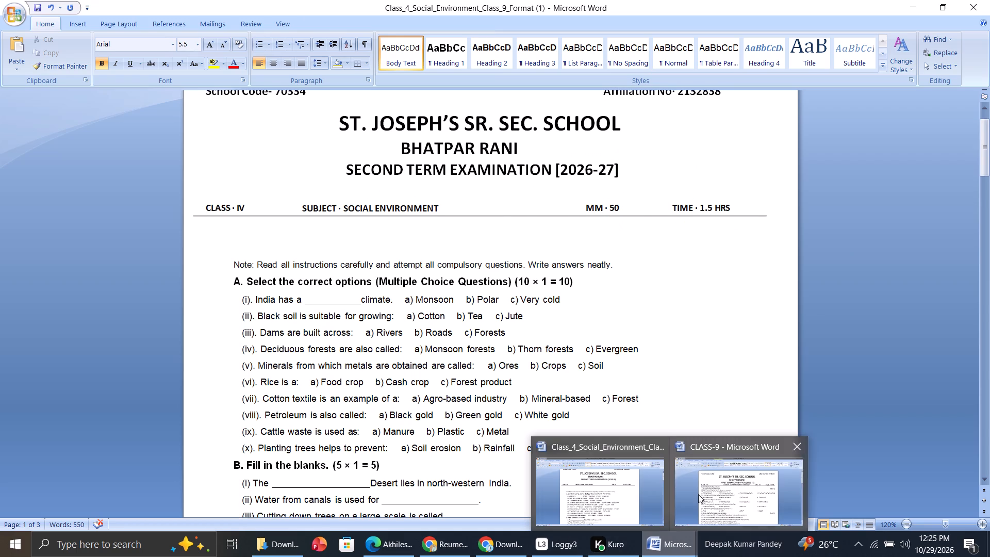
Using the CLASS-9 paper's note as reference, format the Class IV paper's Note line in bold Calibri, size 12.
left_click(703, 485)
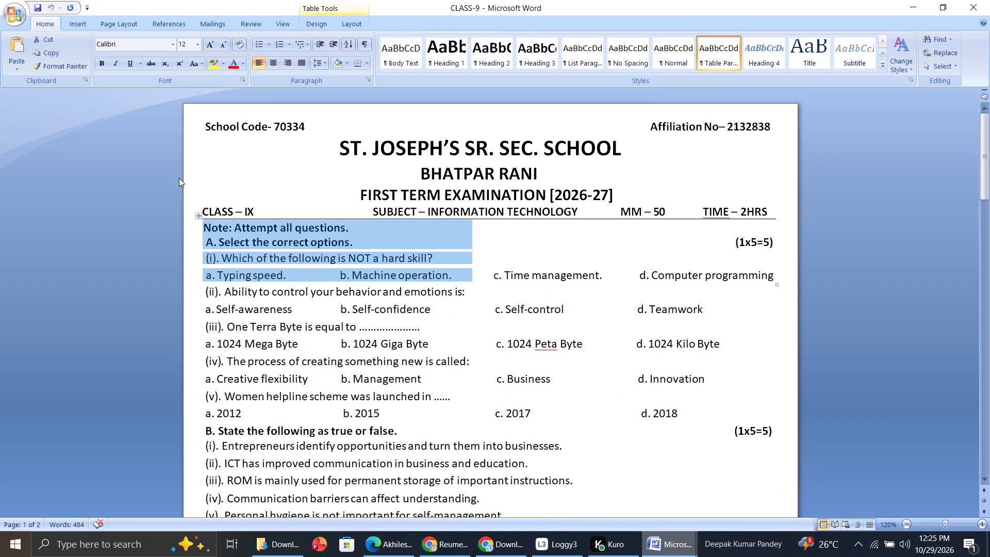
left_click(152, 210)
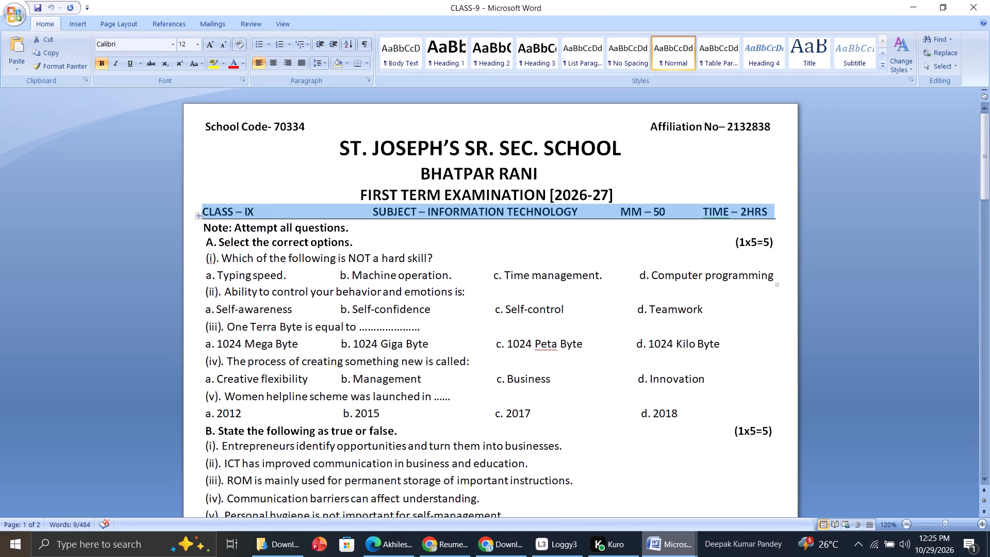
left_click_drag(203, 227, 337, 228)
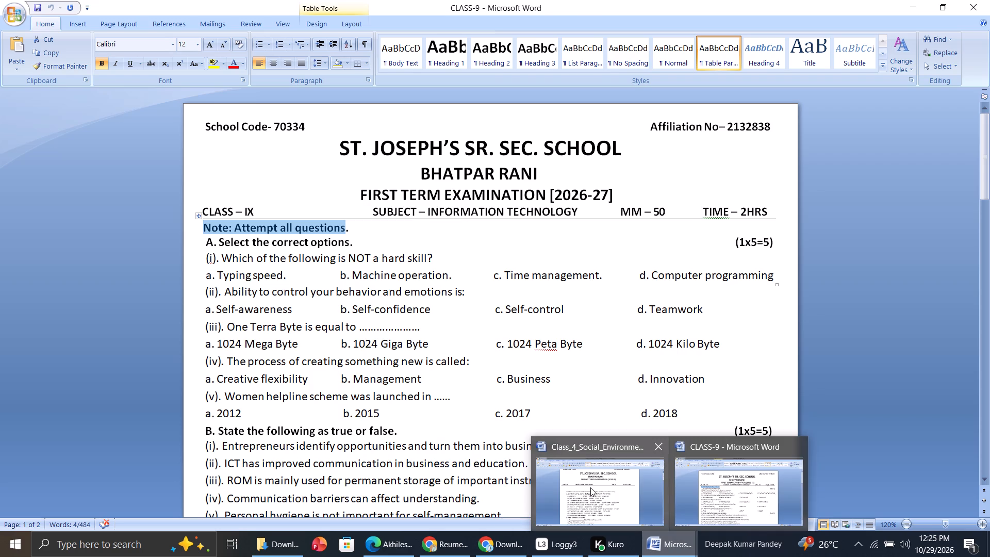
left_click(589, 485)
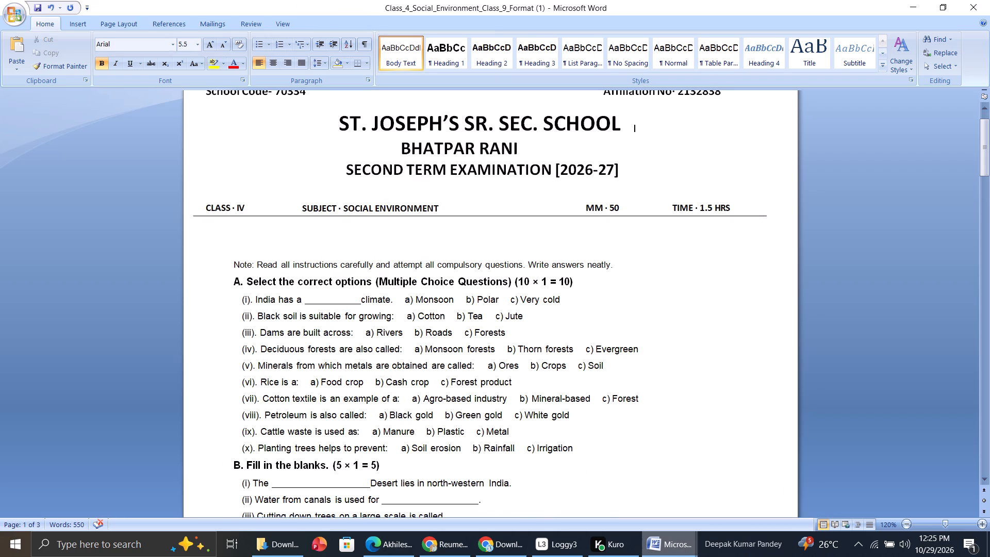
left_click_drag(231, 261, 599, 260)
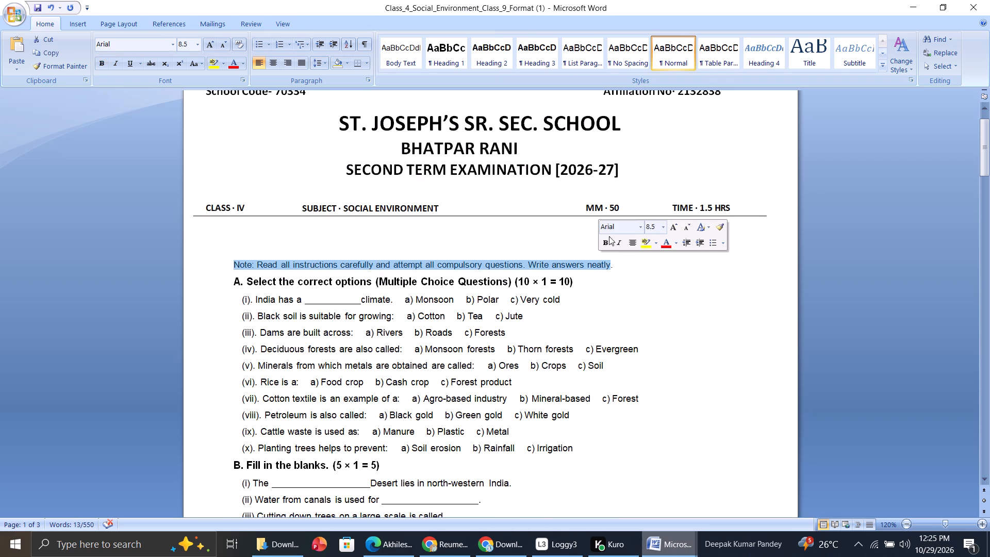
left_click(639, 228)
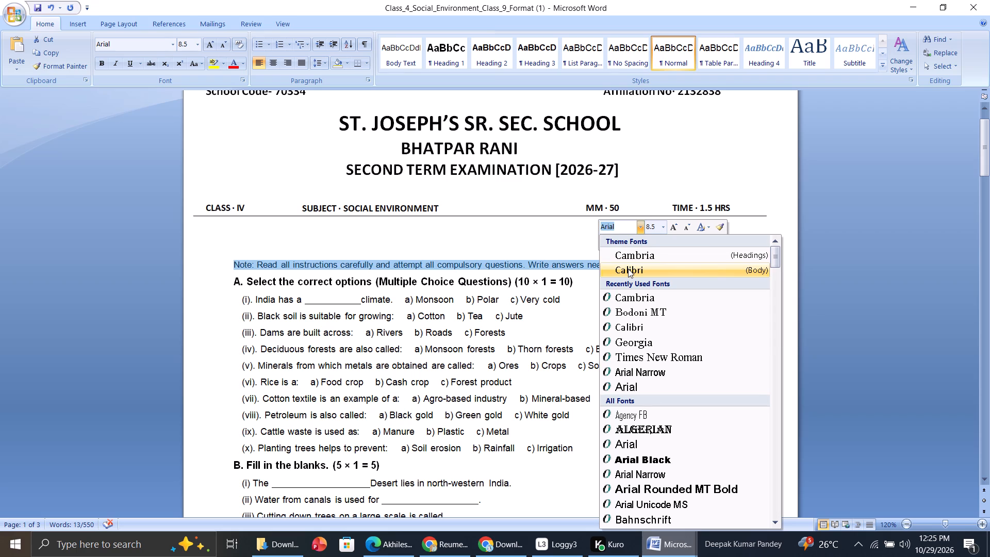
left_click(628, 269)
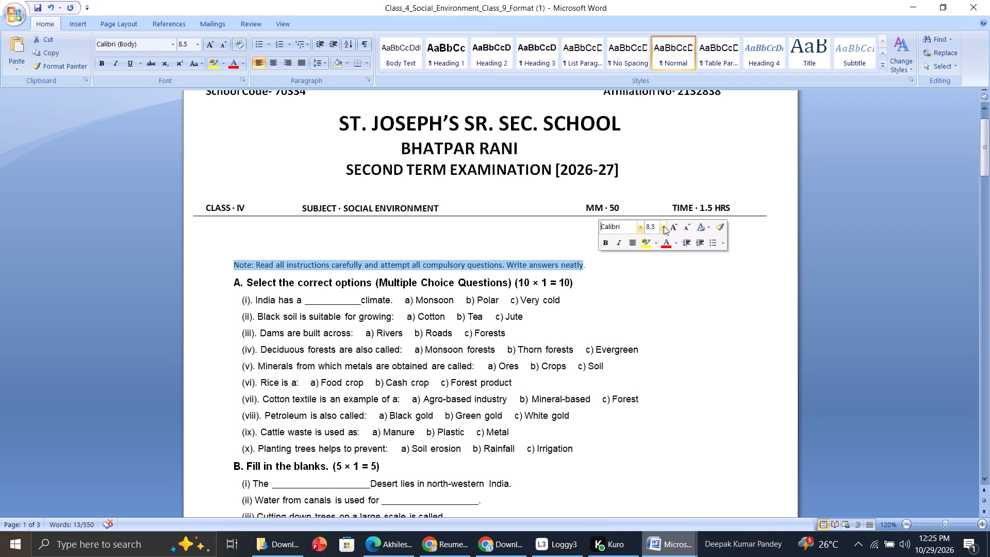
left_click(664, 226)
left_click(655, 283)
left_click(605, 239)
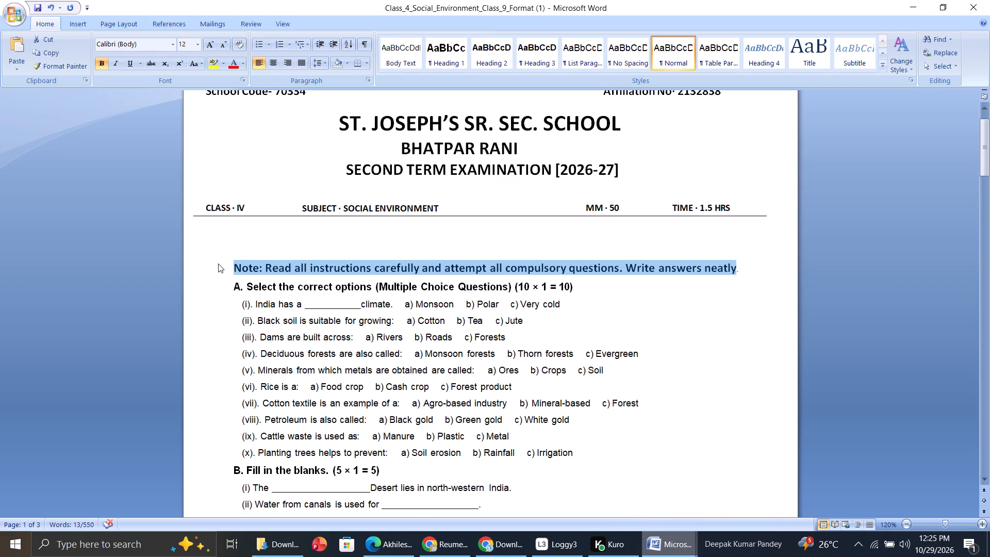
Remove the indent before the Note line and the extra spacing above it.
left_click(235, 261)
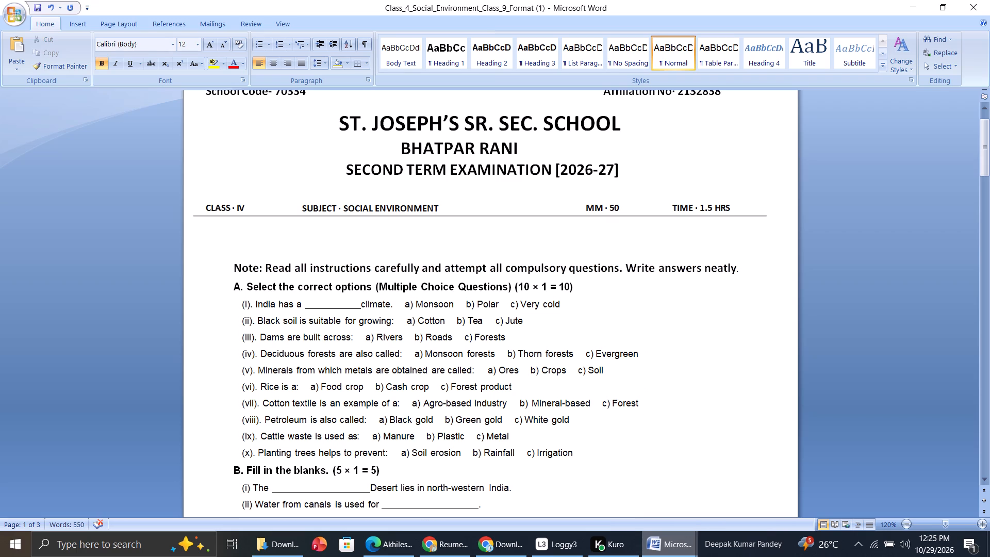
key("BackSpace")
key("BackSpace")
key("BackSpace")
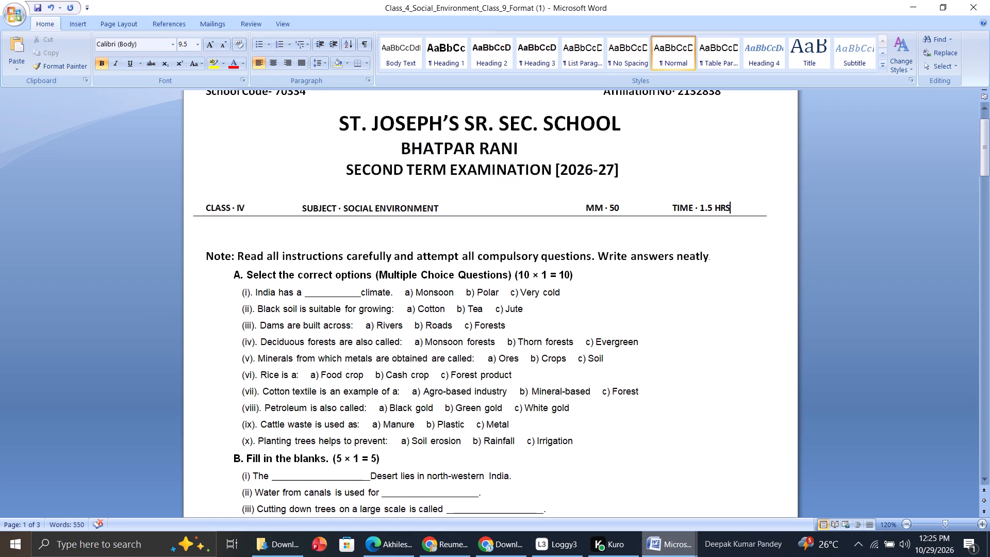
left_click(808, 231)
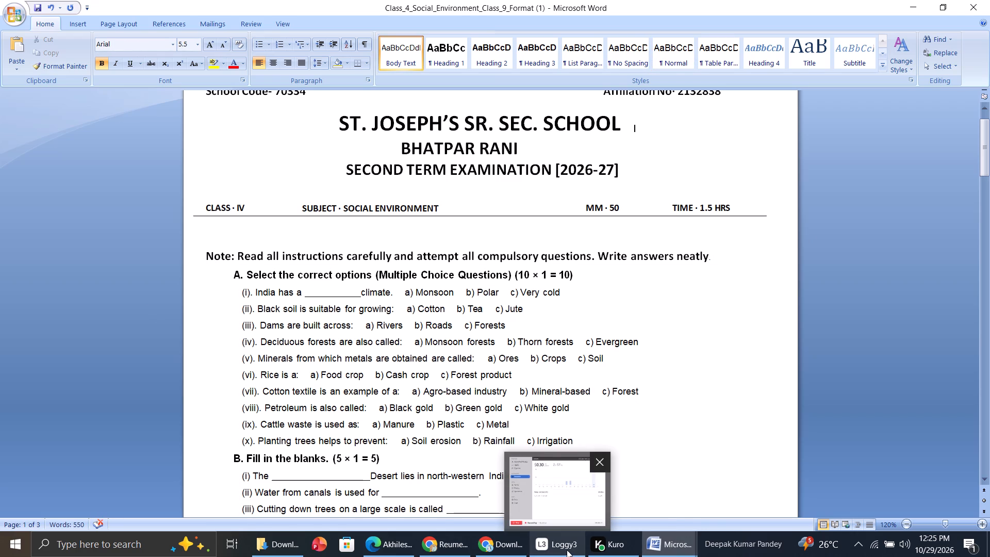
Examine the font and size of the CLASS-9 paper's section headings and Section A questions, and return to the Class IV paper.
left_click(592, 486)
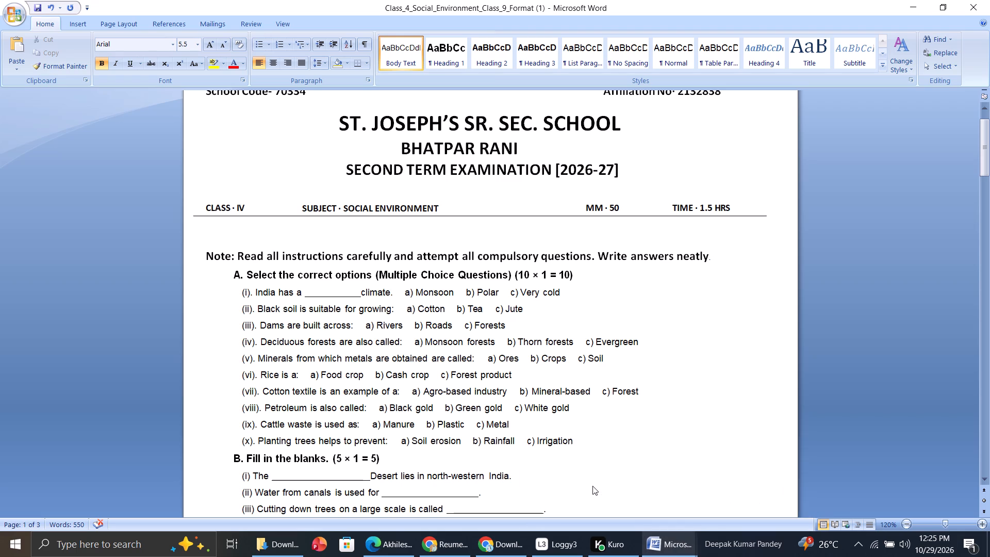
left_click(747, 492)
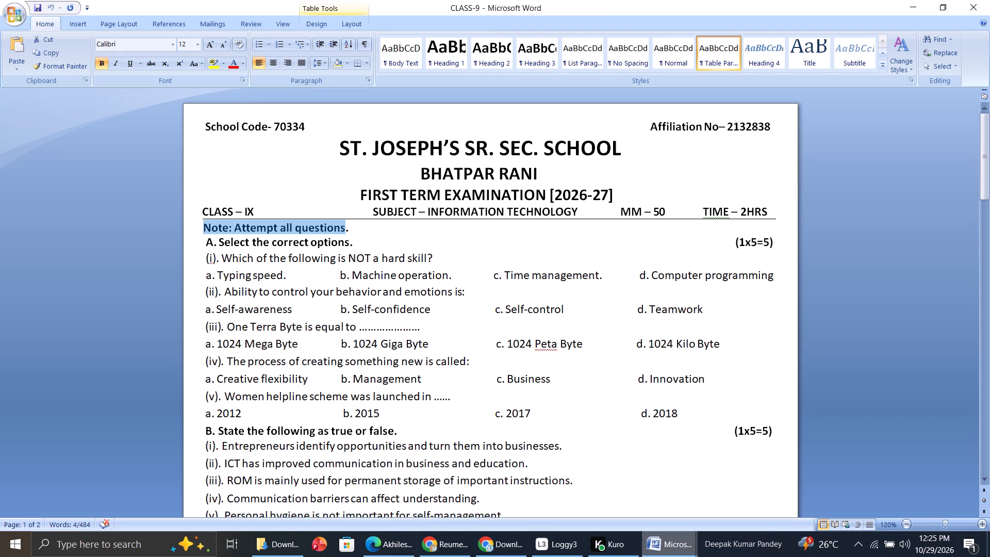
left_click_drag(206, 240, 356, 240)
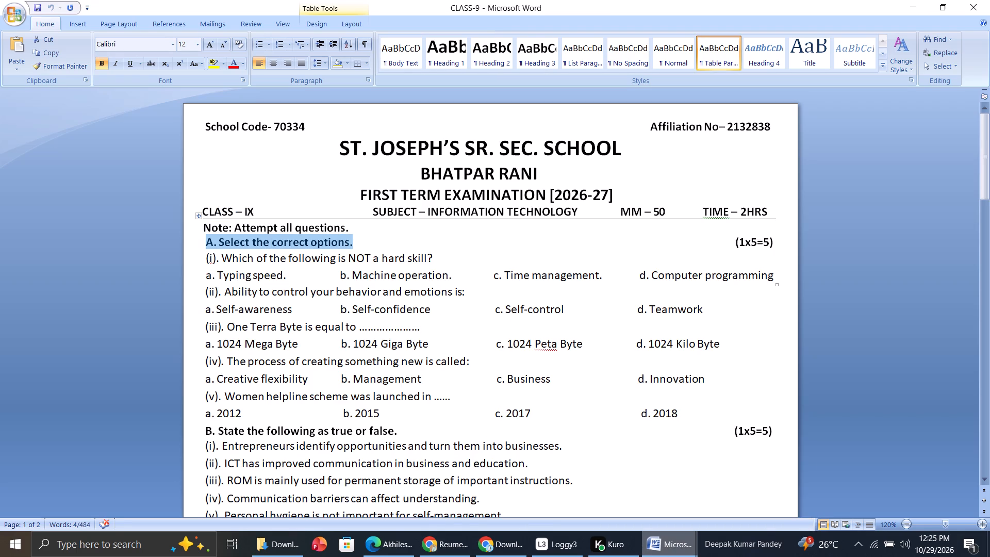
left_click_drag(356, 240, 358, 241)
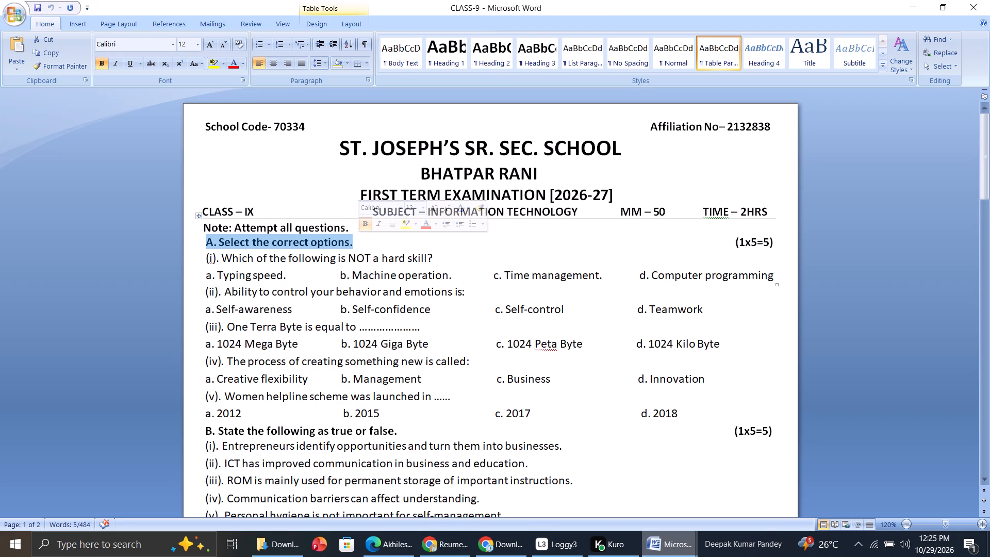
left_click_drag(205, 256, 372, 362)
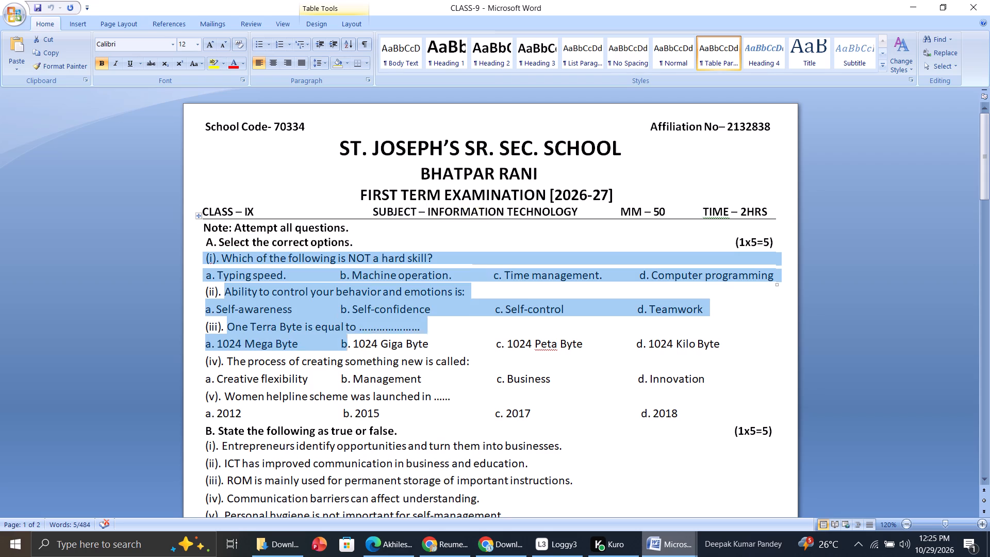
left_click_drag(372, 362, 471, 431)
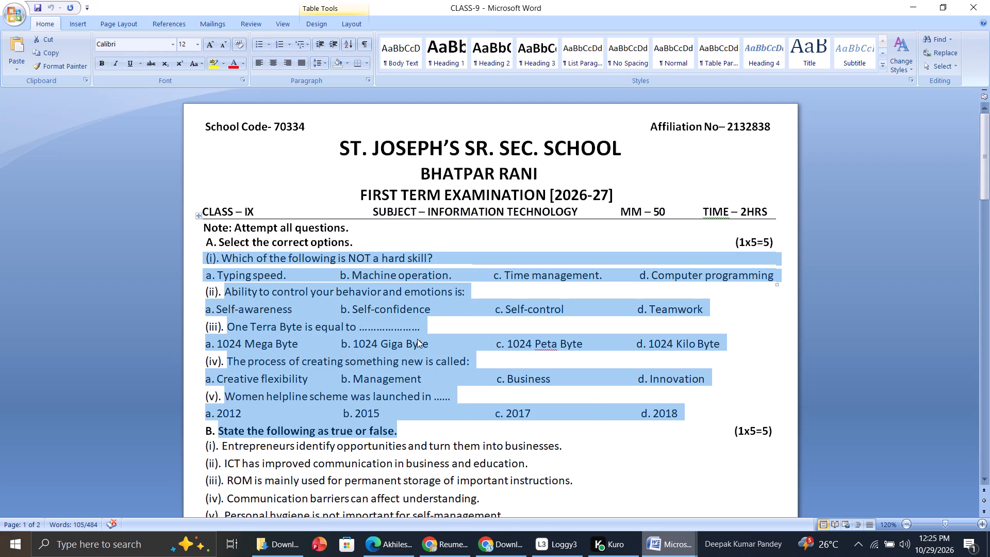
left_click(417, 339)
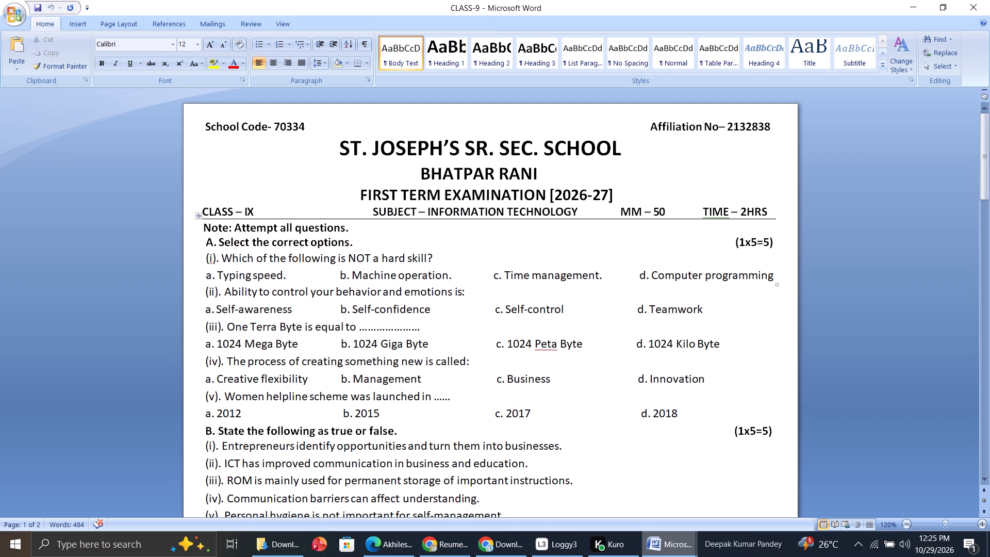
left_click(204, 256)
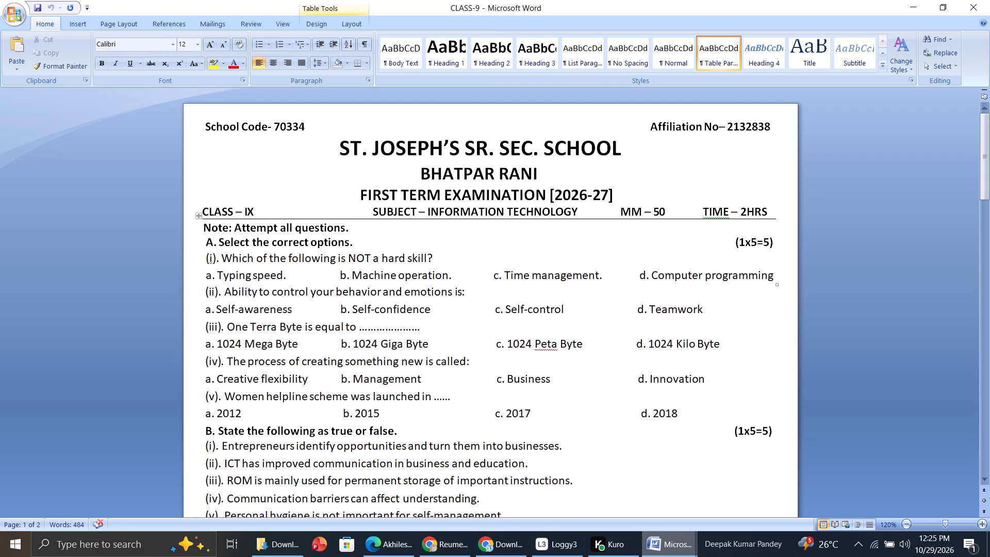
left_click_drag(206, 255, 385, 389)
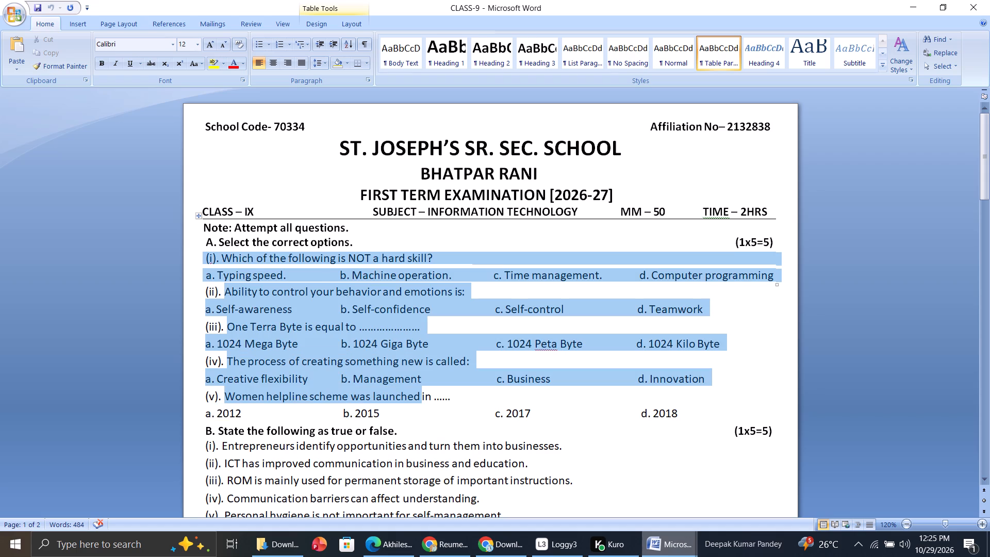
left_click_drag(385, 389, 439, 390)
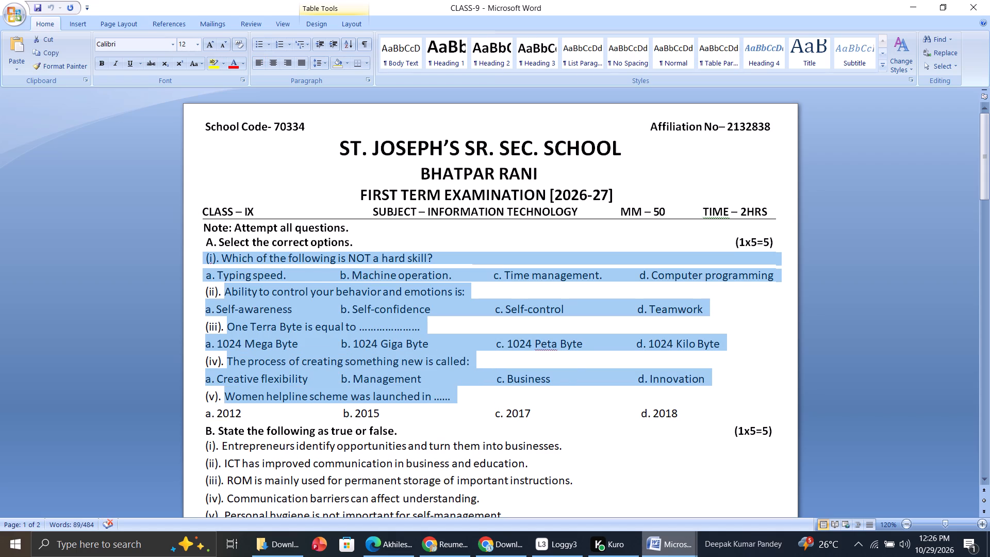
left_click_drag(199, 430, 394, 429)
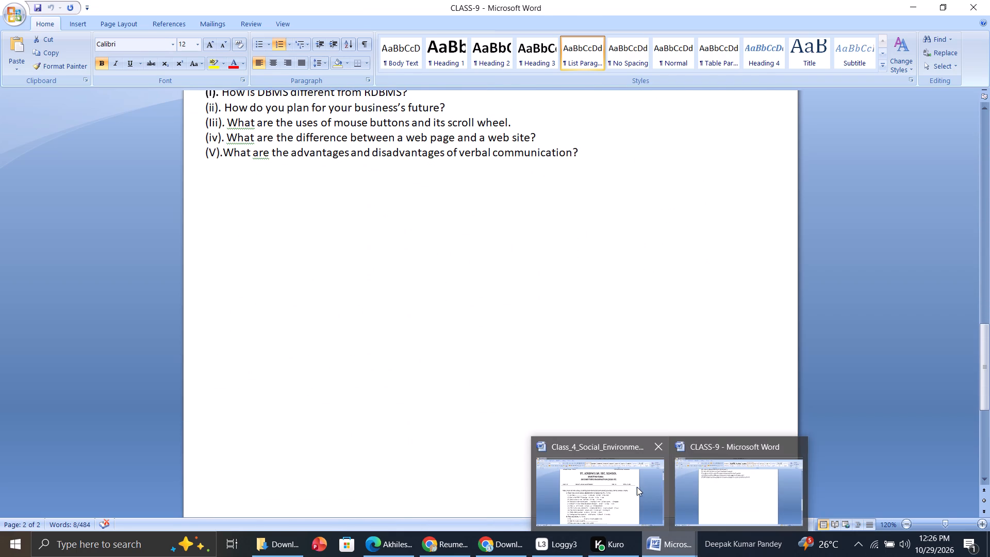
left_click(592, 486)
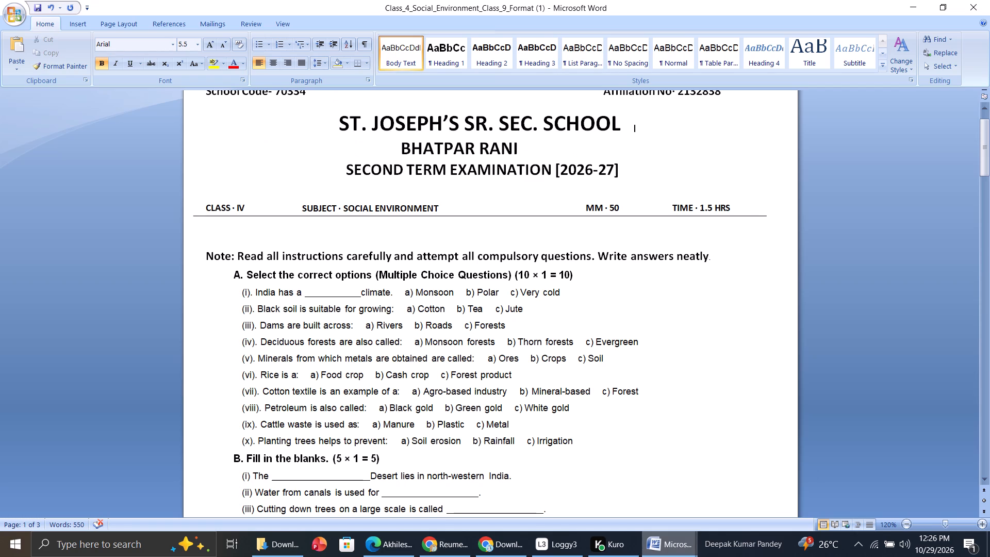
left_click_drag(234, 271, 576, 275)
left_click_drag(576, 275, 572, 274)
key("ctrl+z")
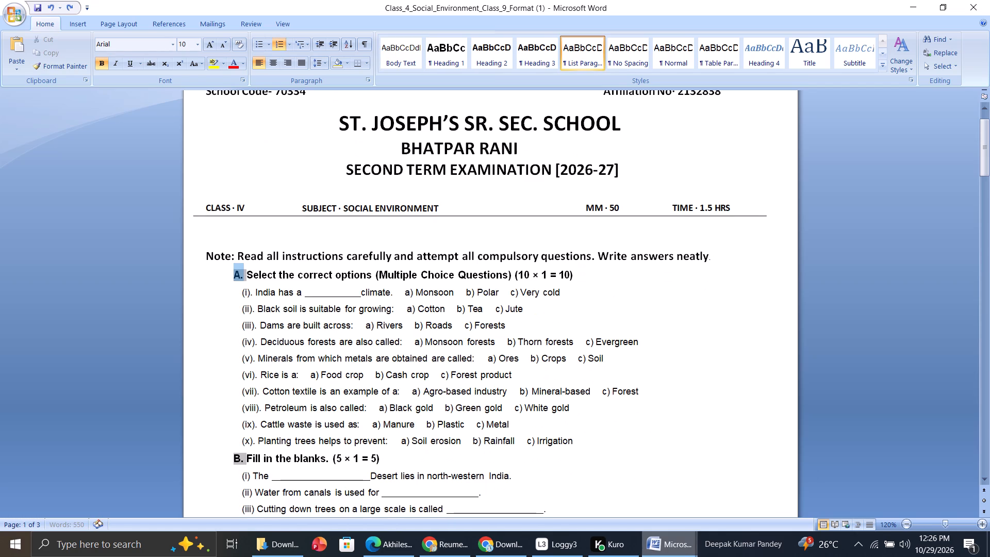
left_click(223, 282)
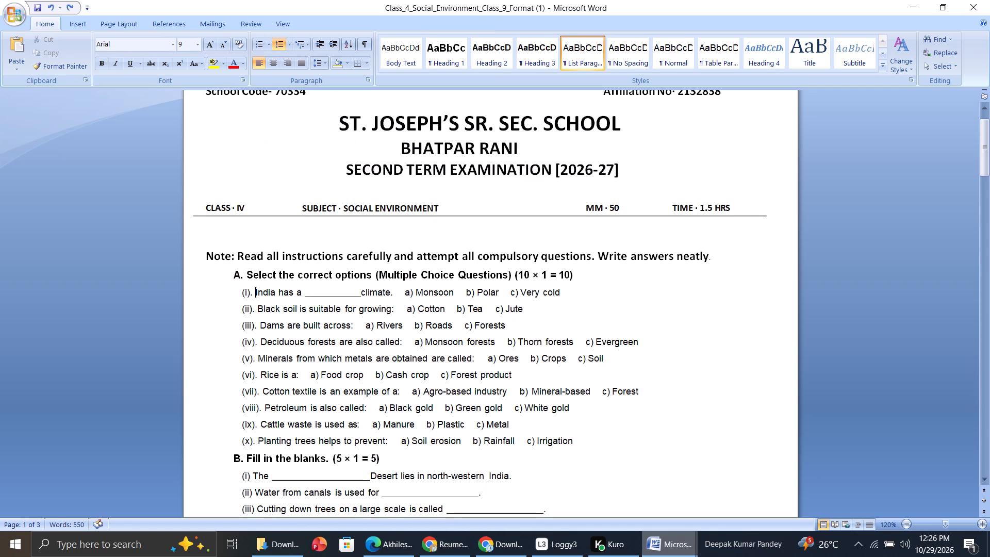
Format the Section A heading text, Select the correct options (Multiple Choice Questions) (10 × 1 = 10), in Calibri, size 12.
left_click_drag(232, 272, 354, 270)
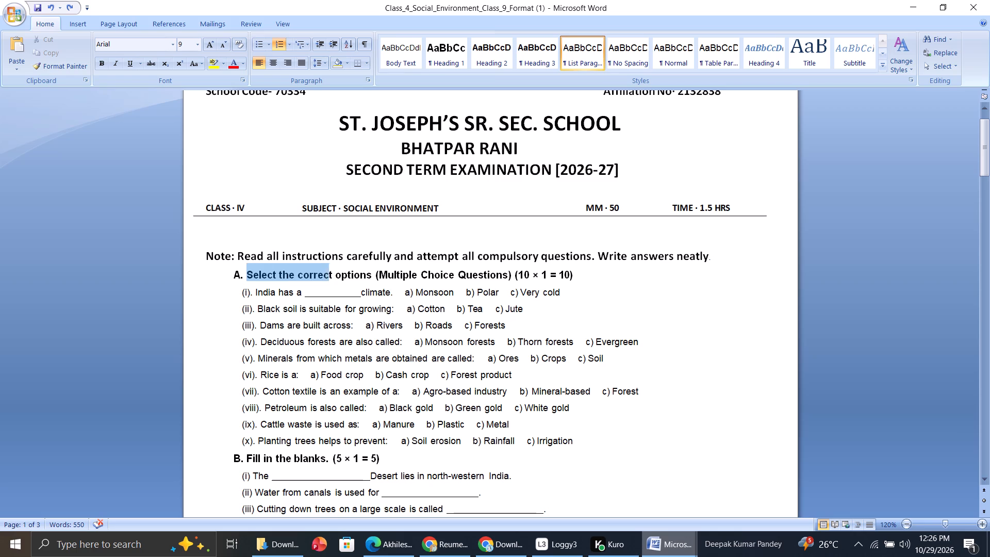
left_click_drag(354, 270, 632, 268)
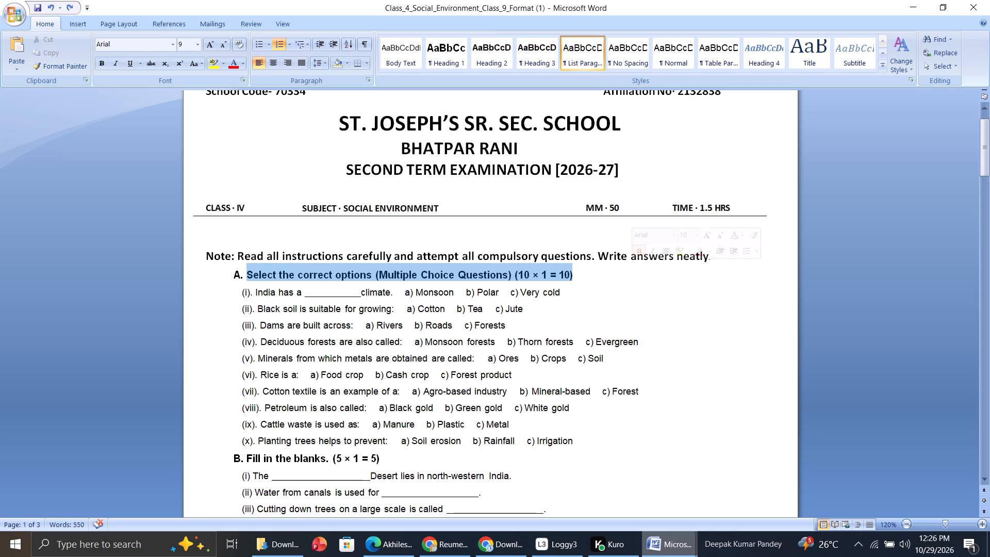
left_click(675, 239)
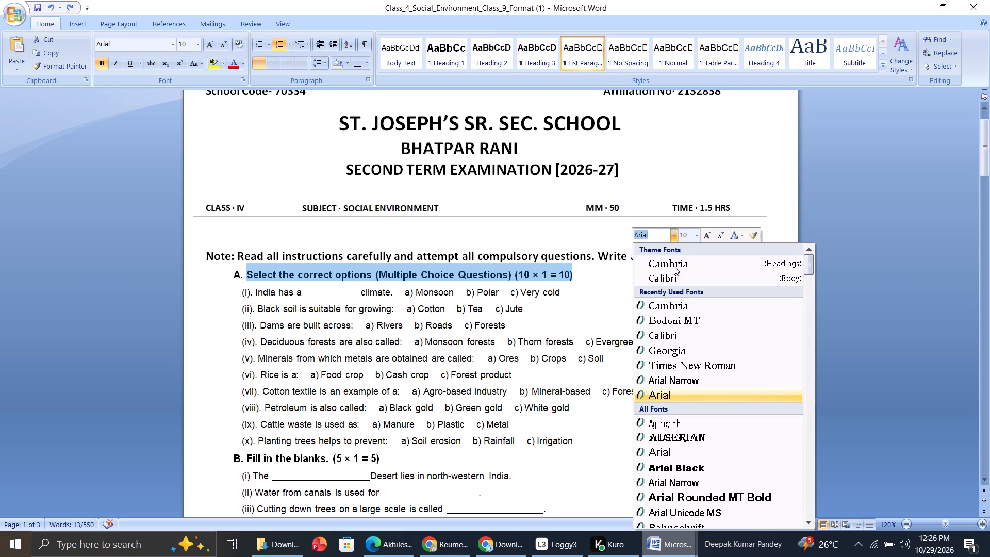
left_click(673, 282)
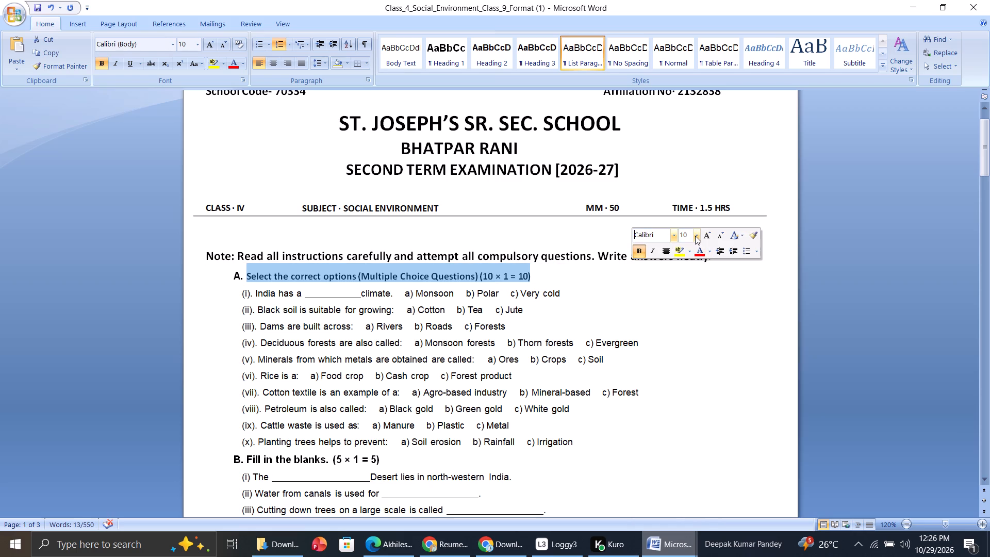
left_click(695, 236)
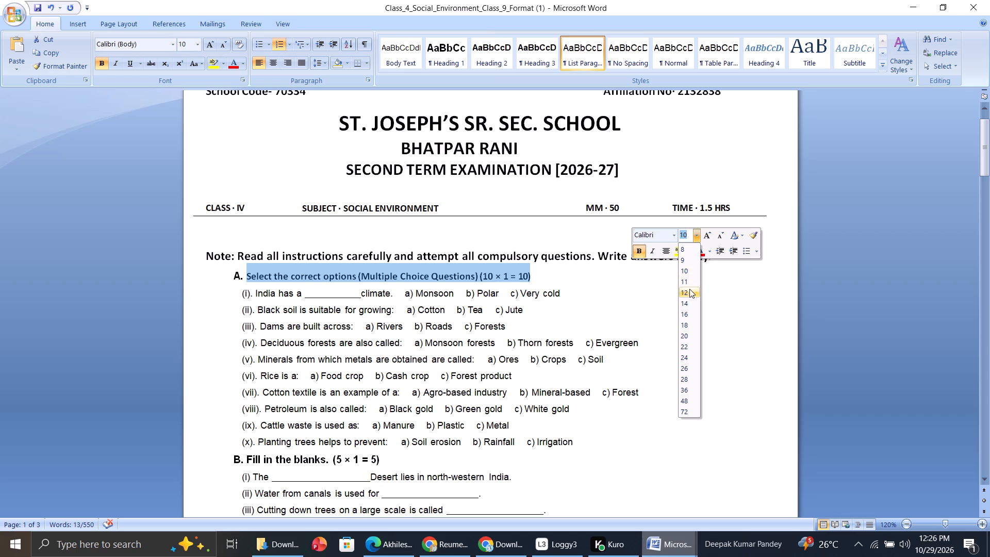
left_click(689, 289)
left_click(661, 318)
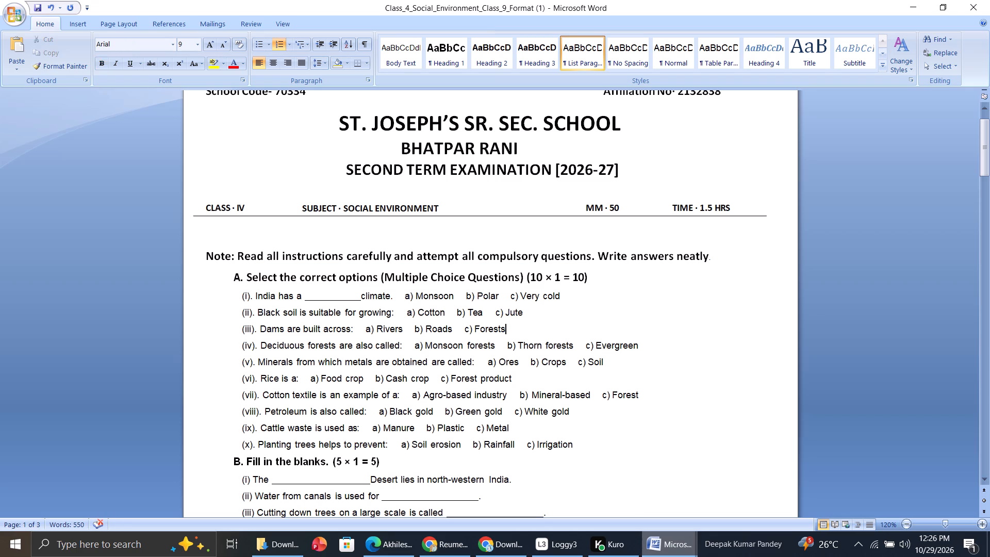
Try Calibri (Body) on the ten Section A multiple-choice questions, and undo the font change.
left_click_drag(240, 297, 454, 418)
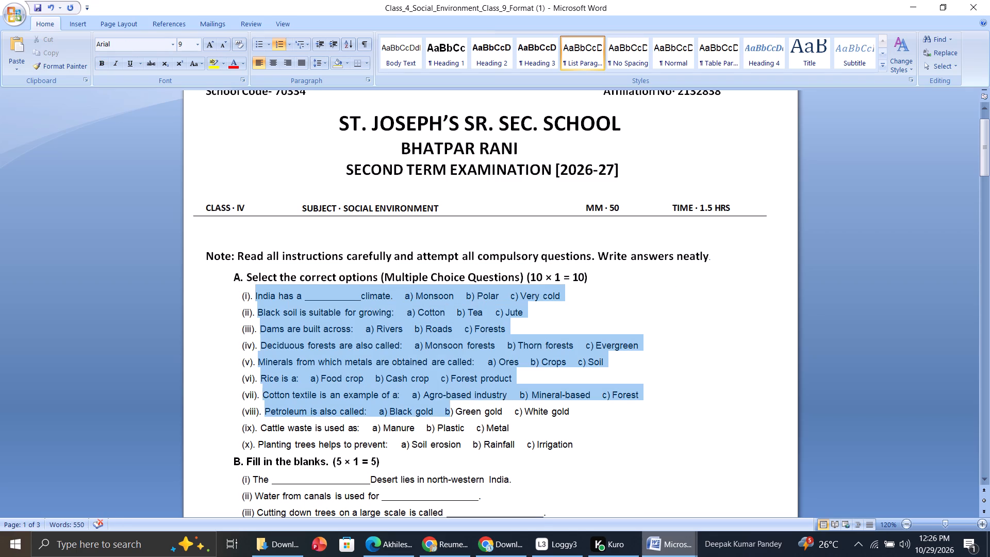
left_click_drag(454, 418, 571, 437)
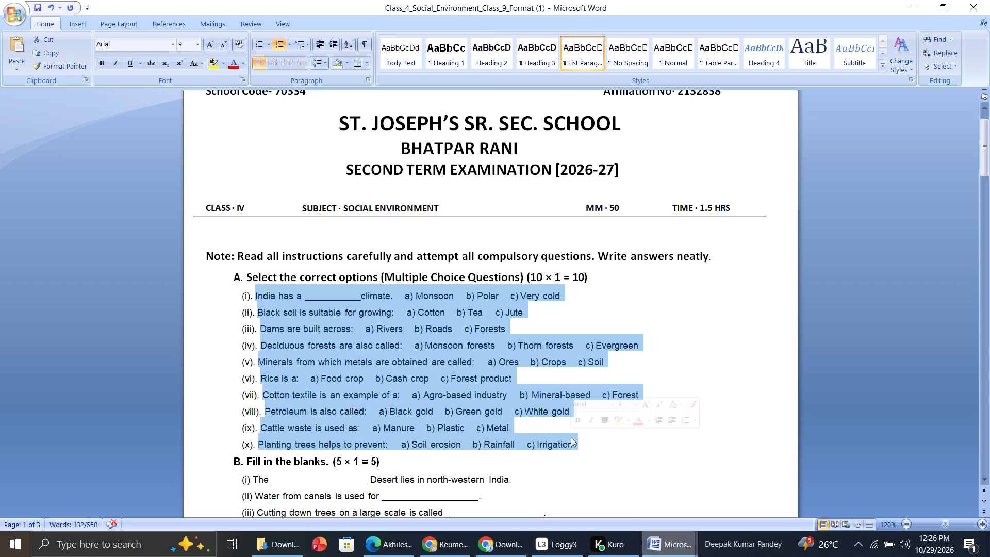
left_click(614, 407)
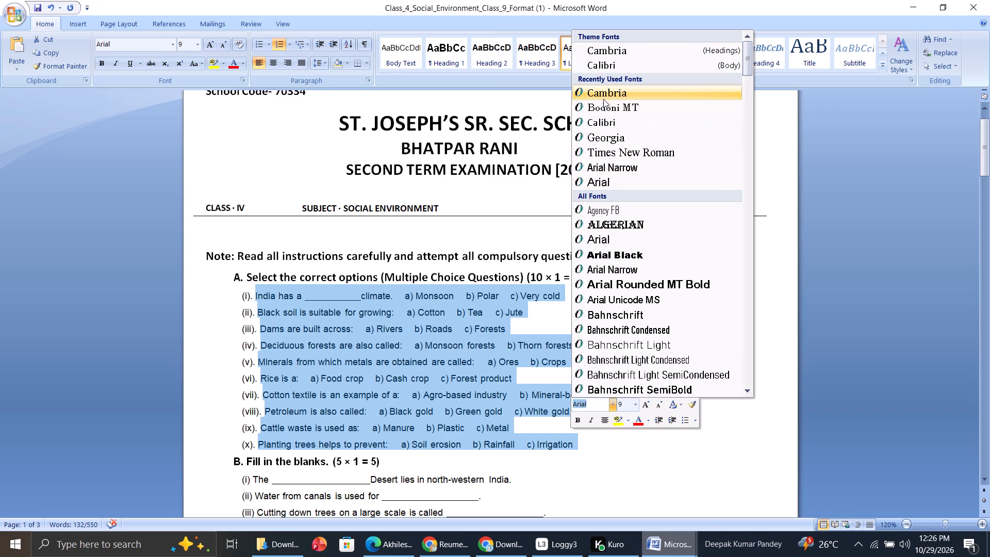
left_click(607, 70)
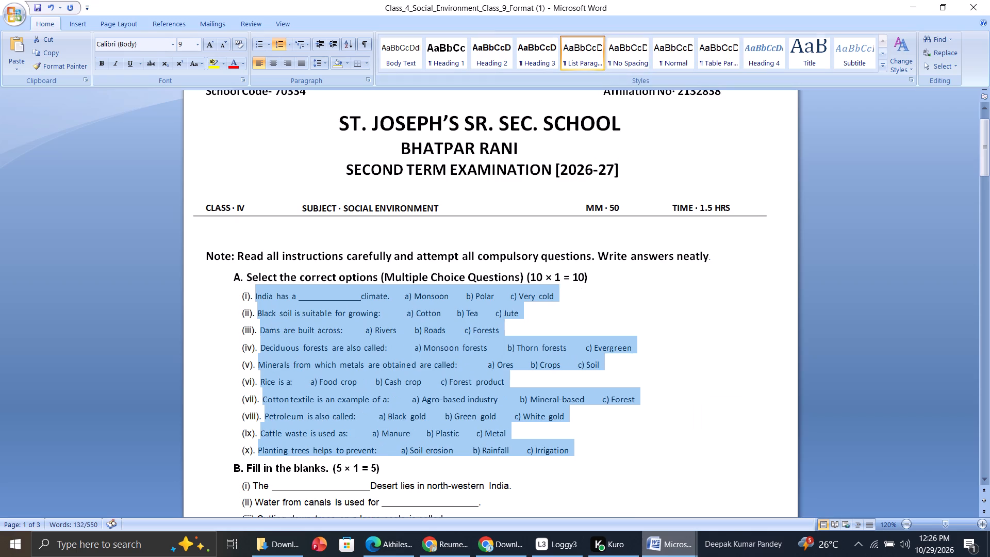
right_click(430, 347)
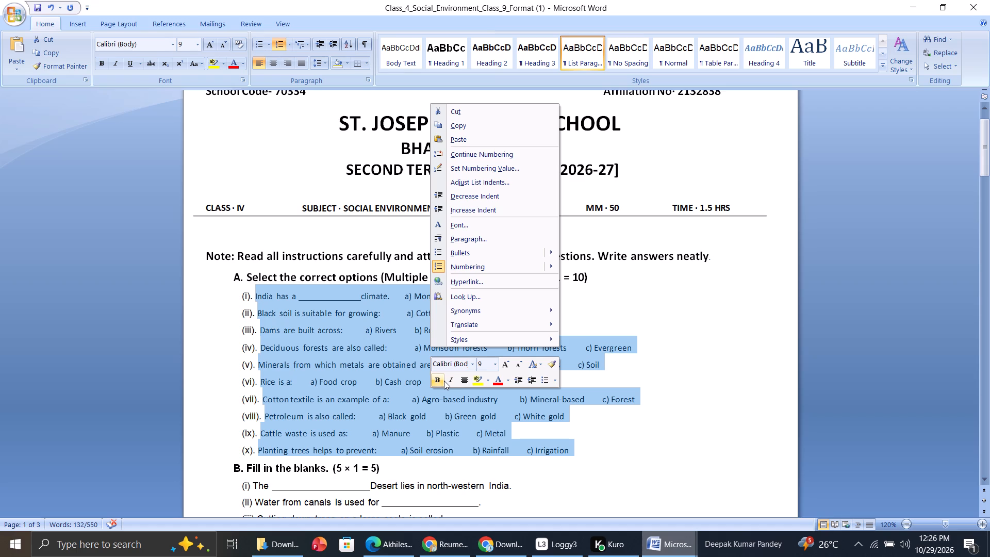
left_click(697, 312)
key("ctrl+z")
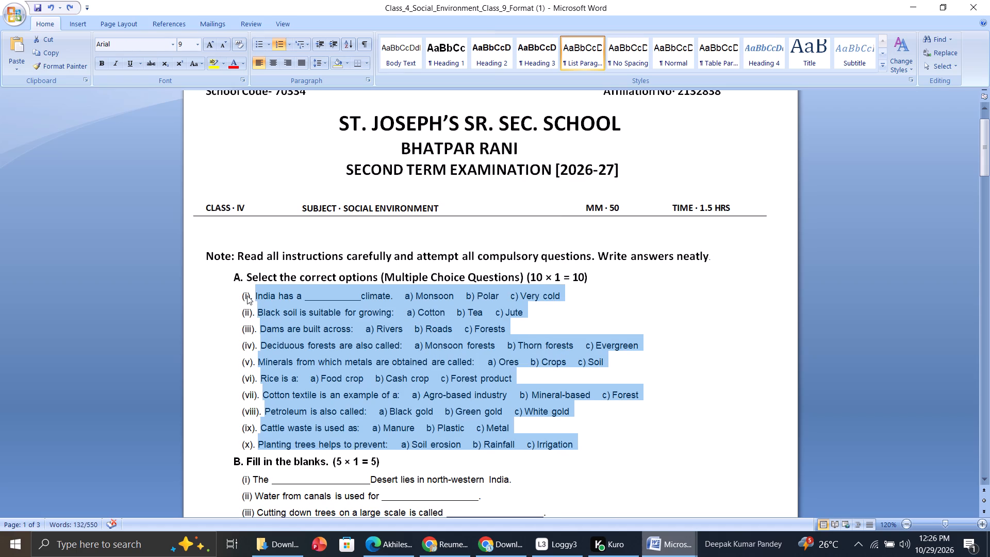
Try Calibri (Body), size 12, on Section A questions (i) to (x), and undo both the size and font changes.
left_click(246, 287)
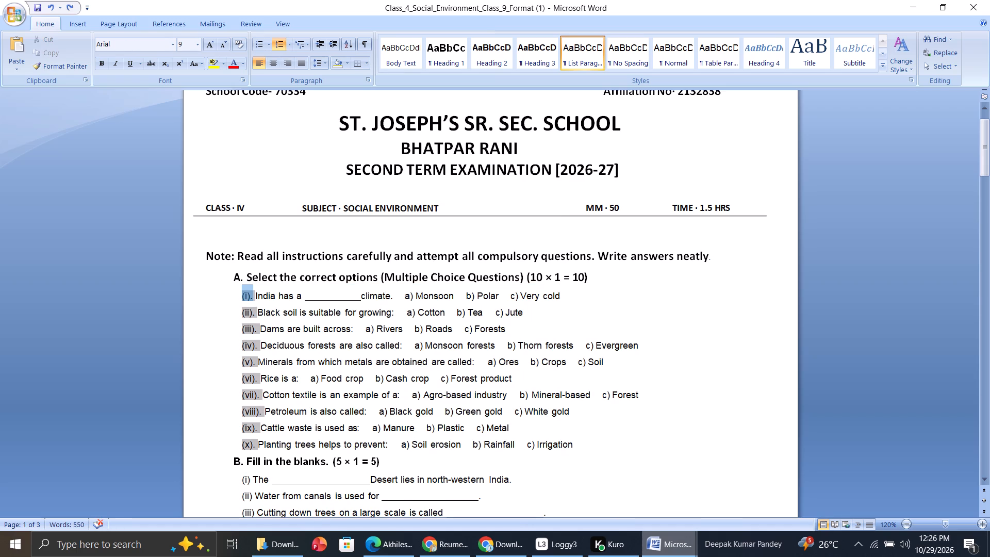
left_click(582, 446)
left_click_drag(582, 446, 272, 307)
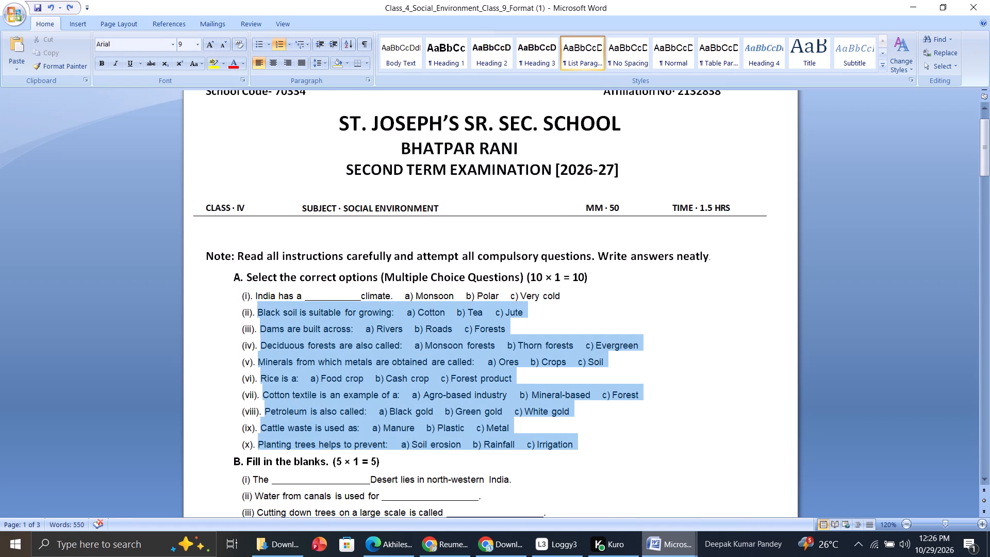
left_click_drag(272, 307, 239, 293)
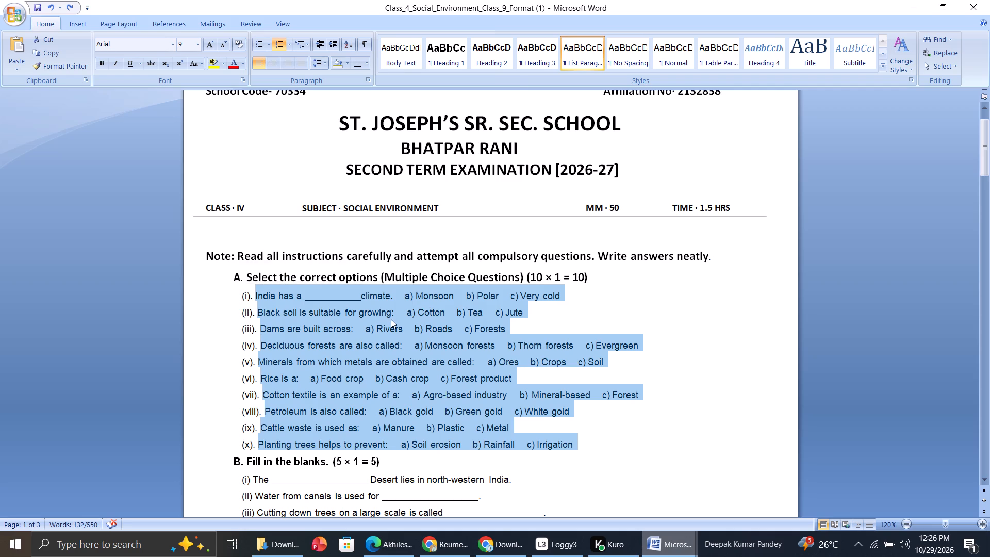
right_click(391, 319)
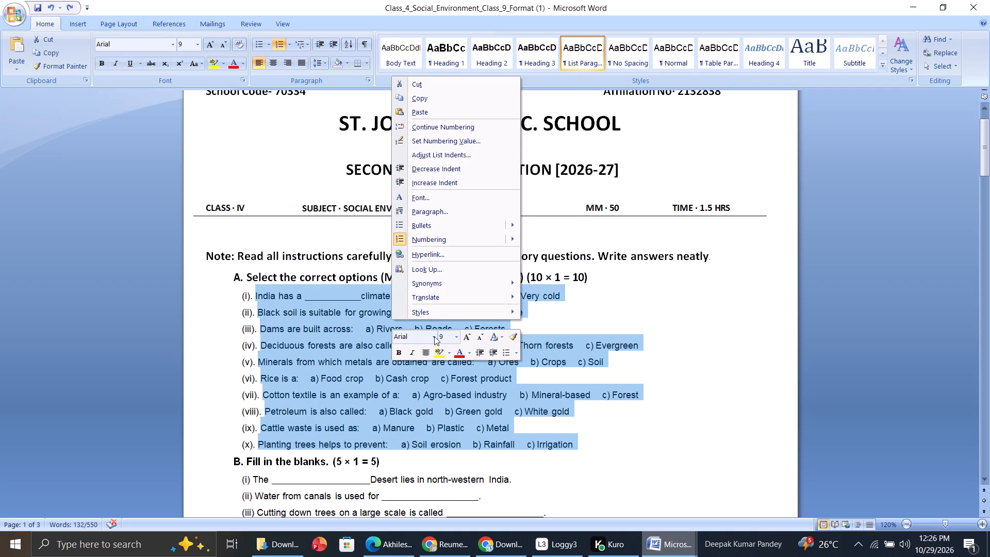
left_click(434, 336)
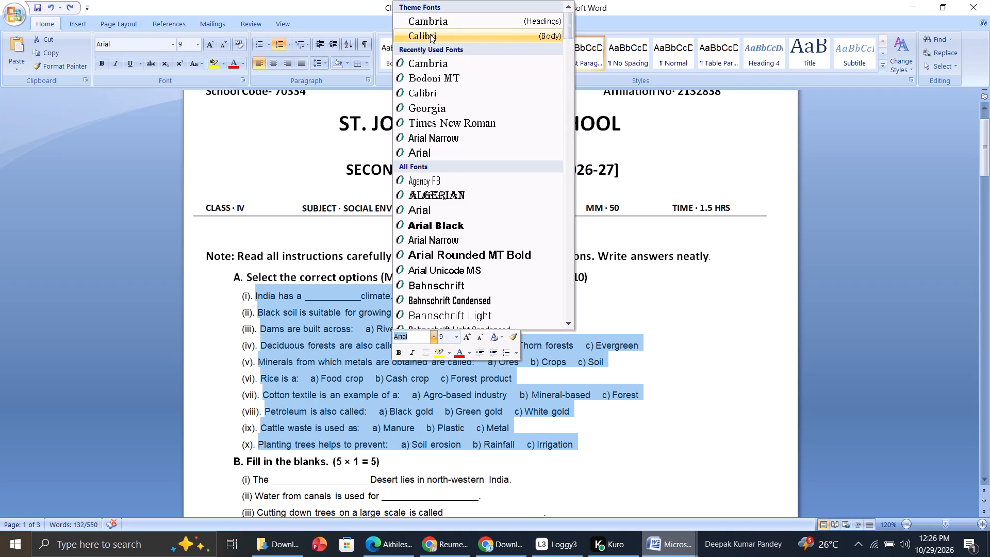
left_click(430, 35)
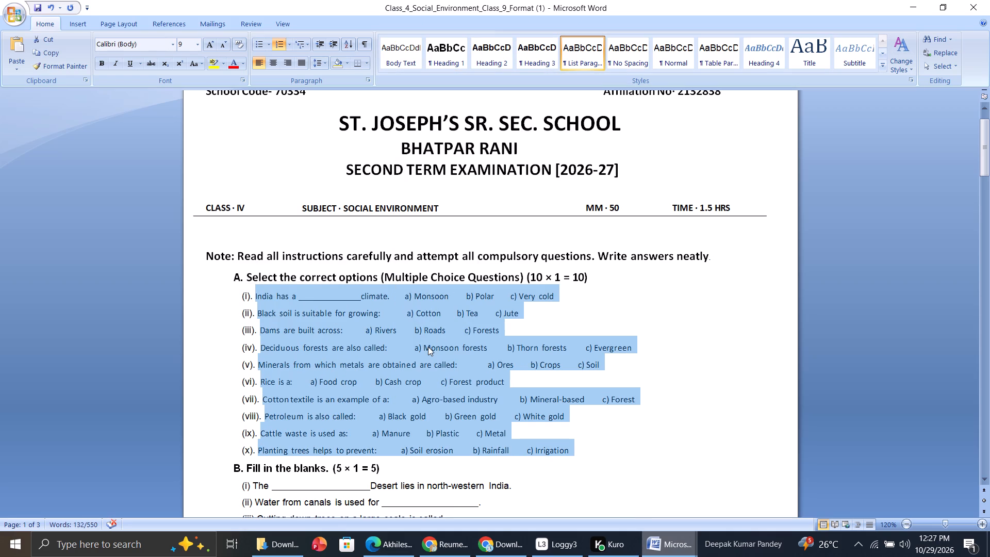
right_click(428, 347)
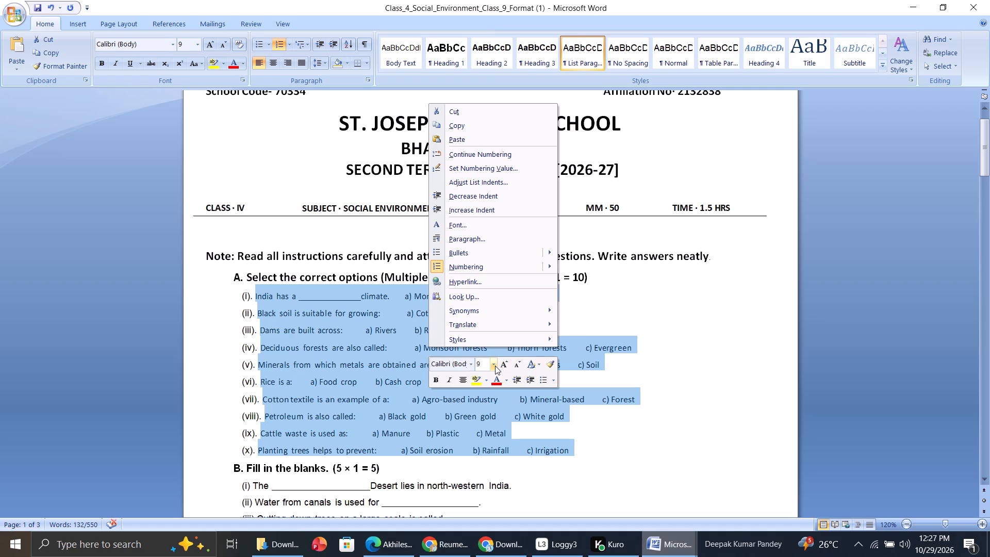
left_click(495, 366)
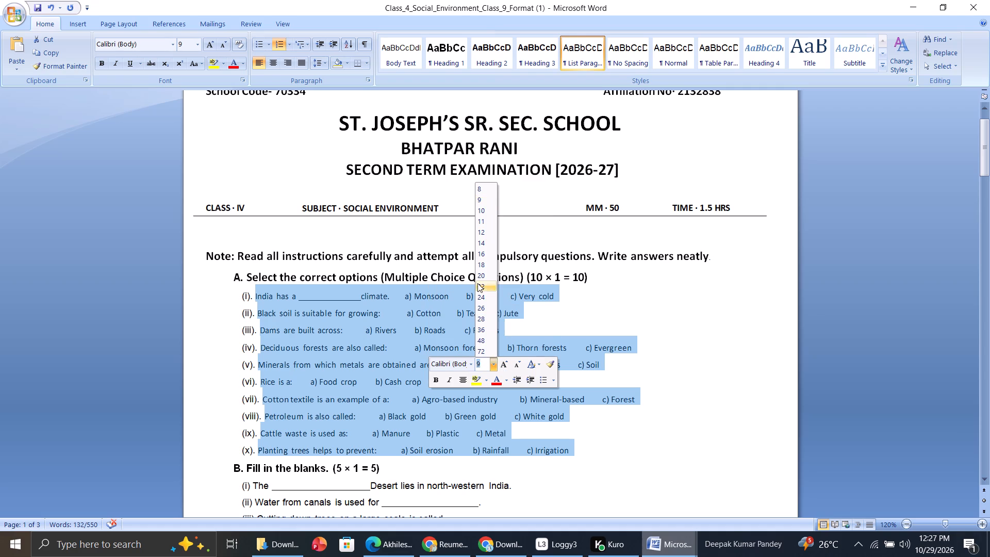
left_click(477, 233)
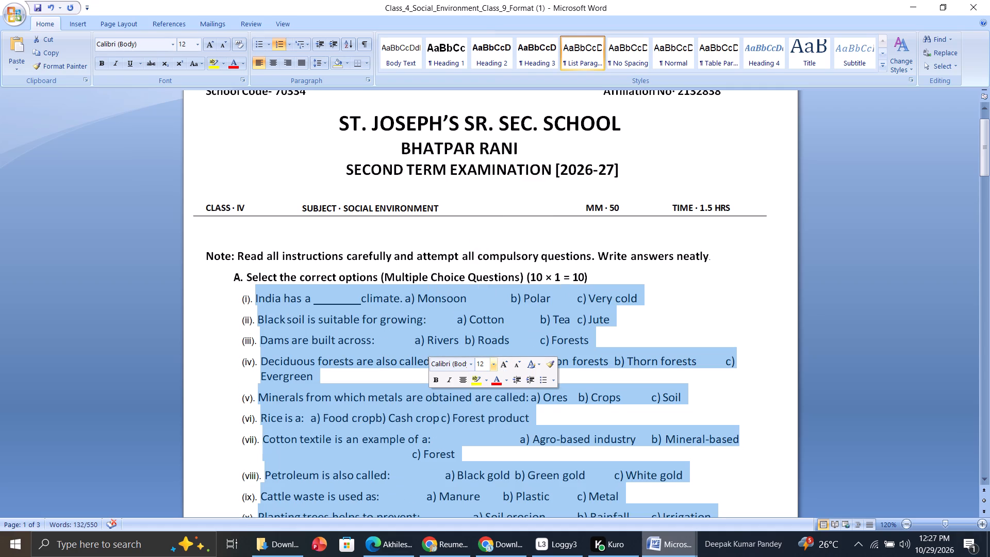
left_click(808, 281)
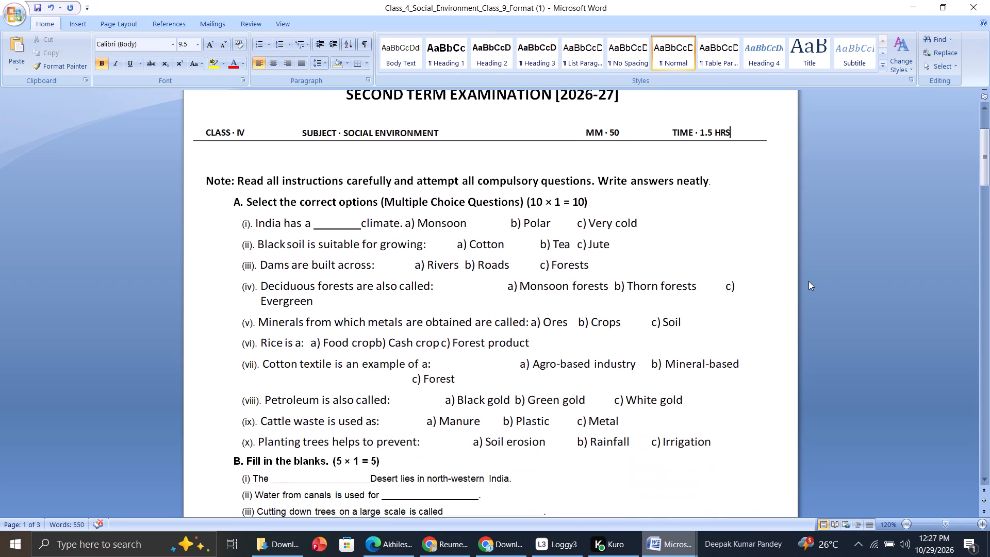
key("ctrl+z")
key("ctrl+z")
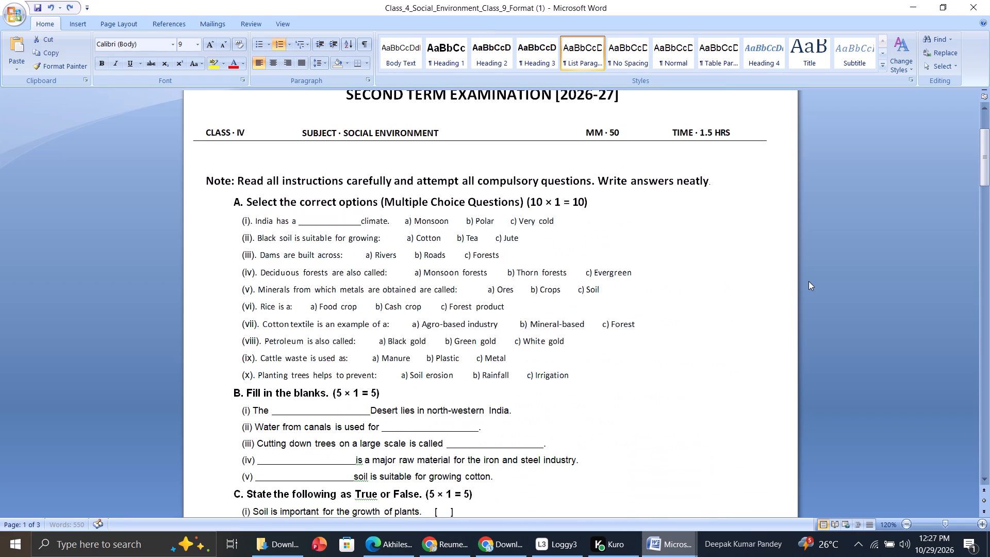
Check the font and size of the Section A questions in the CLASS-9 paper, and return to the Class IV paper.
left_click(755, 326)
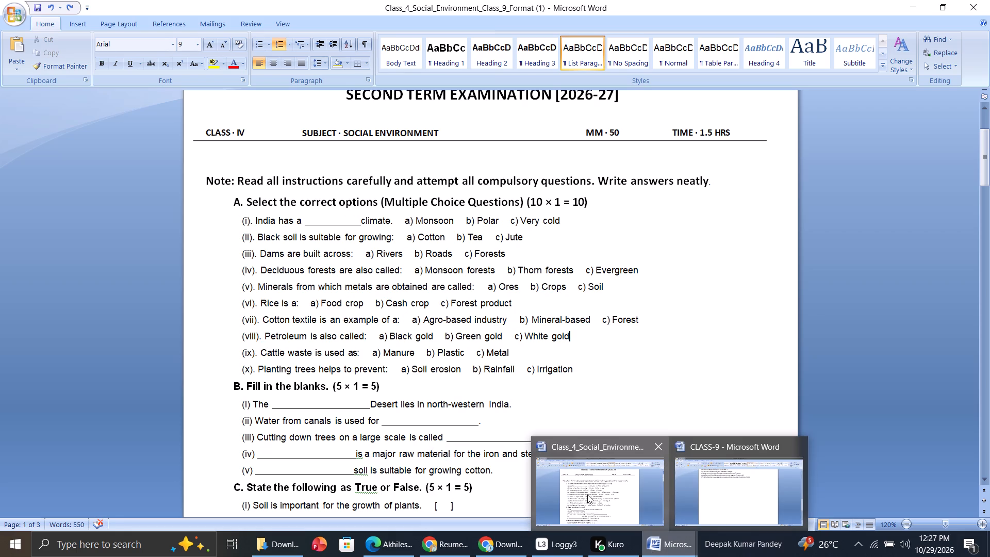
left_click(700, 486)
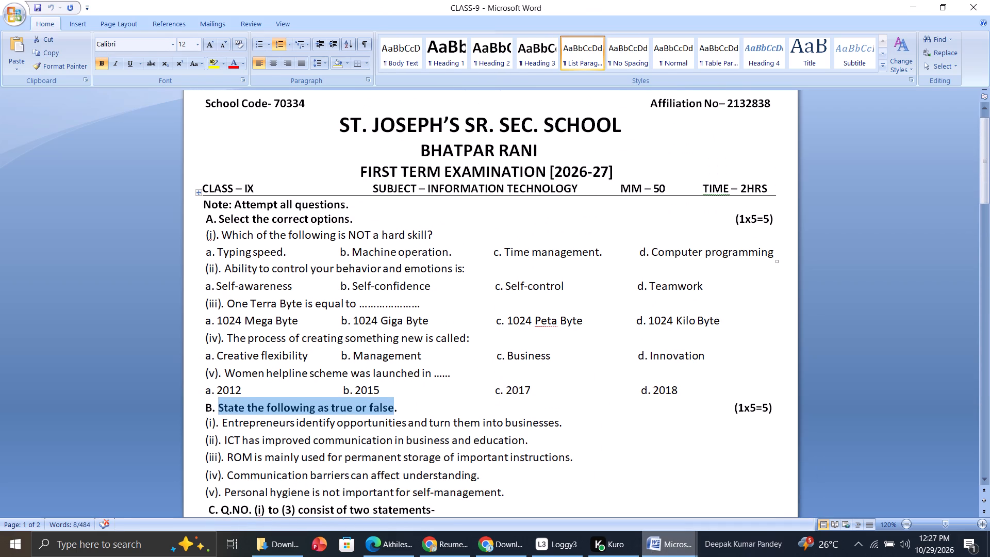
left_click_drag(206, 236, 495, 382)
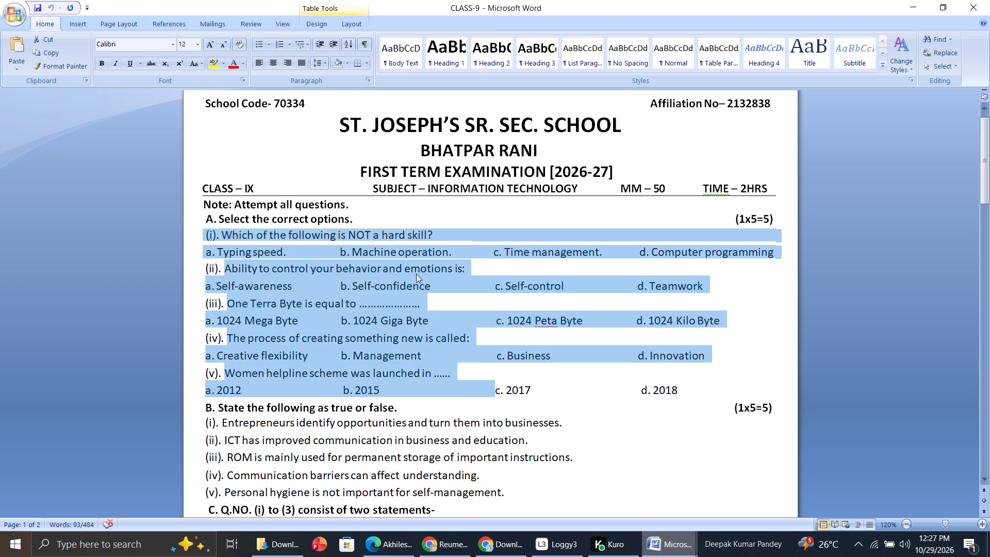
right_click(374, 276)
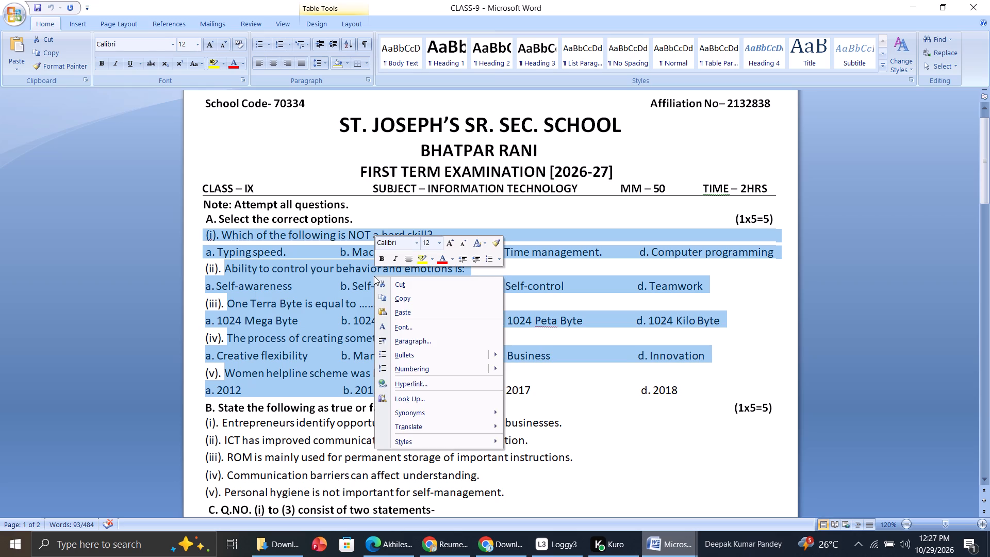
left_click(415, 244)
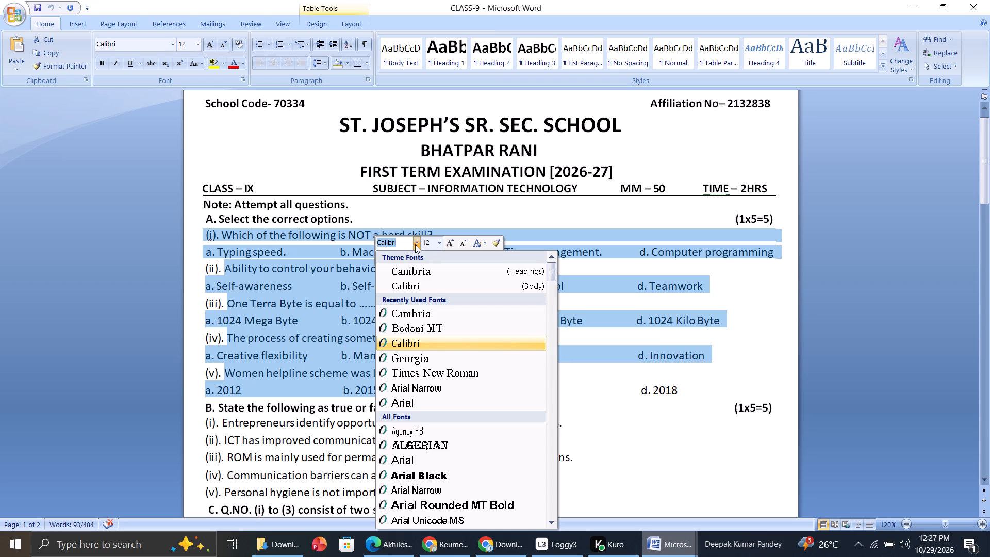
left_click(932, 380)
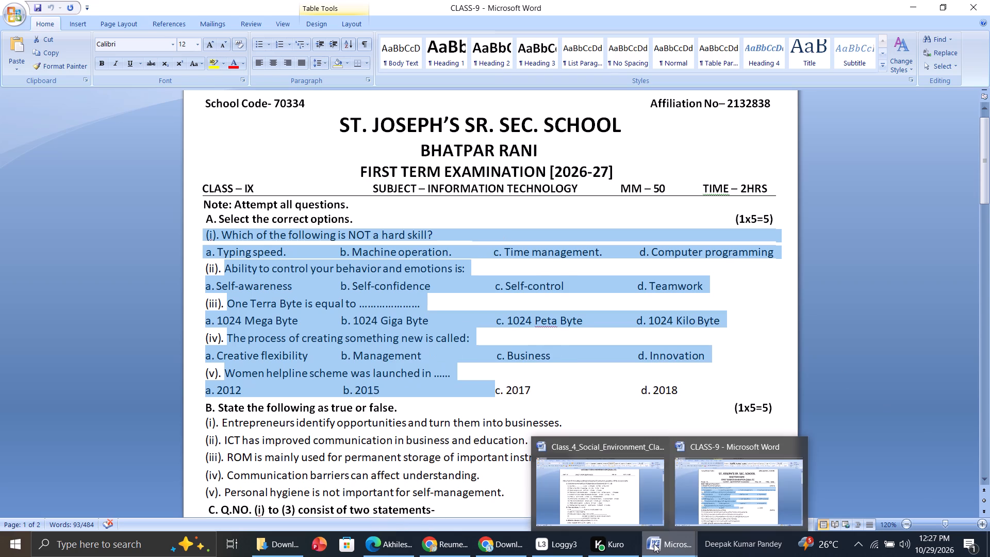
left_click(577, 490)
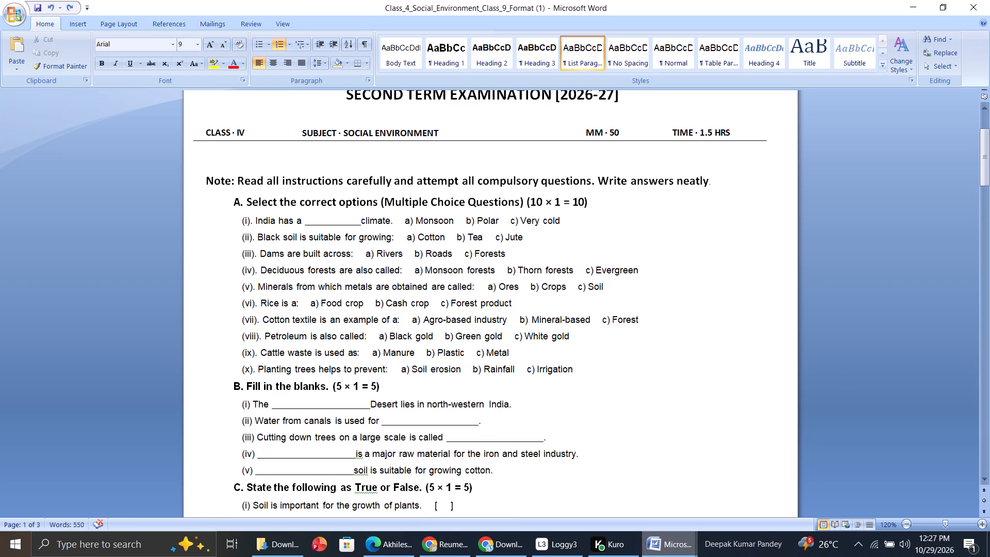
Format the text of Section A questions (i) to (x) with their options in Calibri, size 12.
left_click_drag(241, 221, 325, 235)
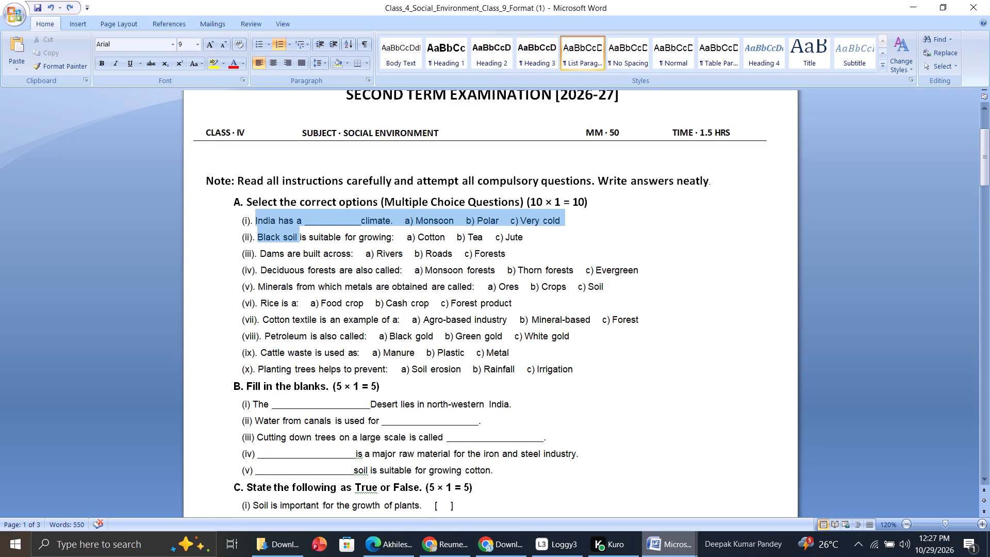
left_click_drag(325, 235, 324, 235)
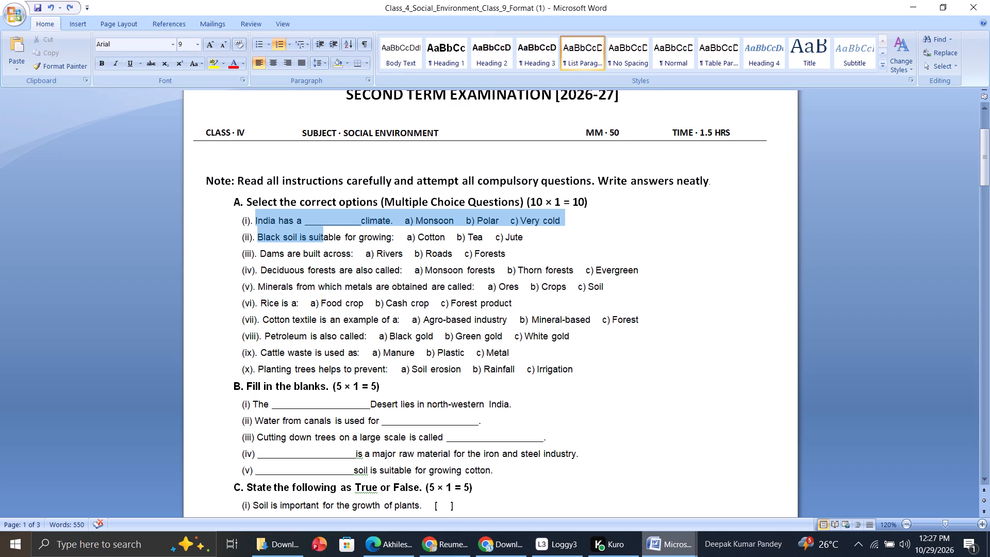
left_click_drag(324, 235, 645, 196)
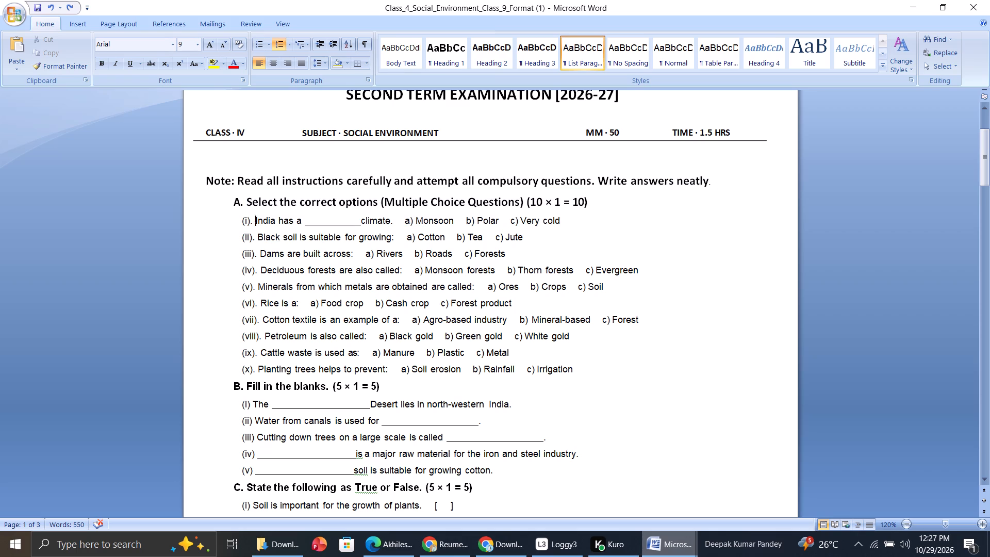
left_click_drag(645, 196, 596, 372)
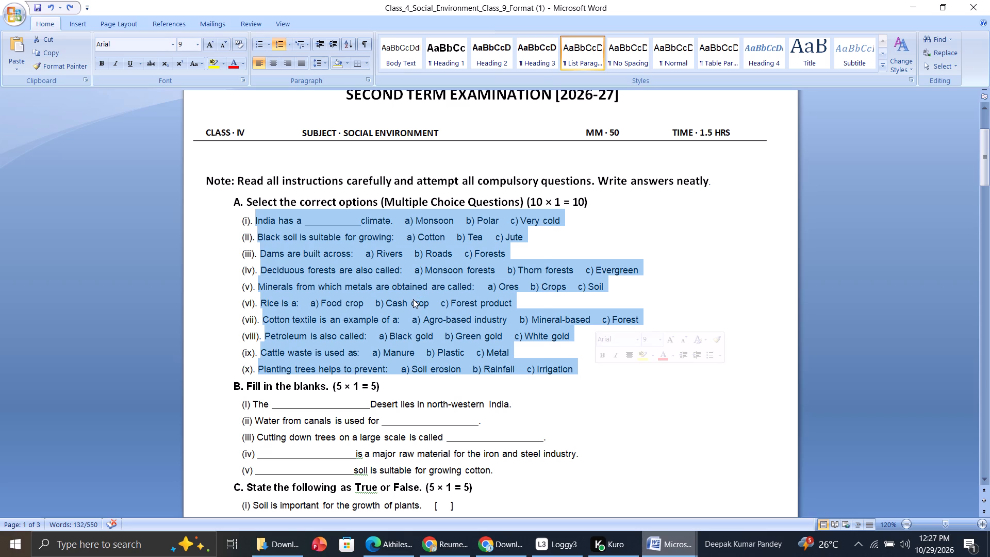
right_click(413, 299)
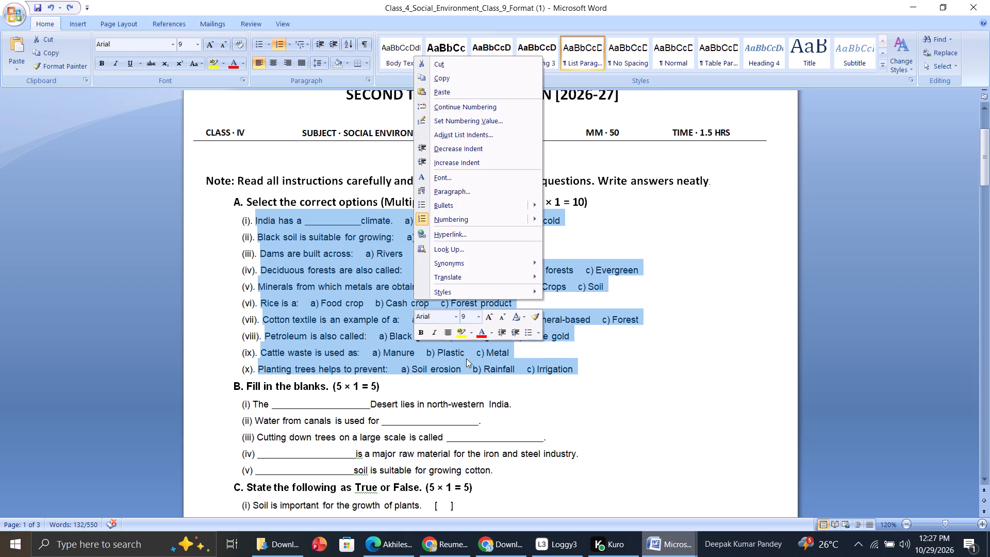
left_click(454, 317)
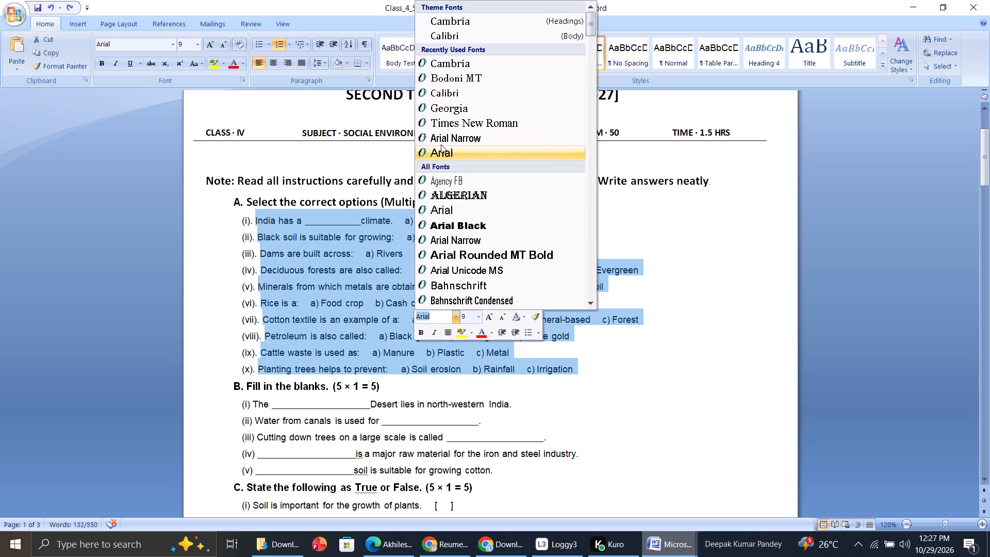
left_click(454, 90)
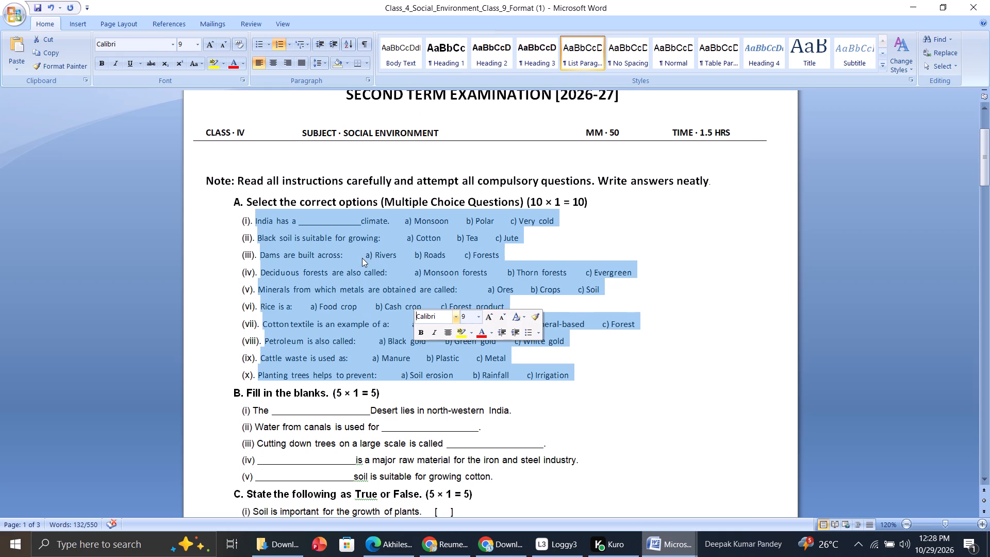
left_click(493, 318)
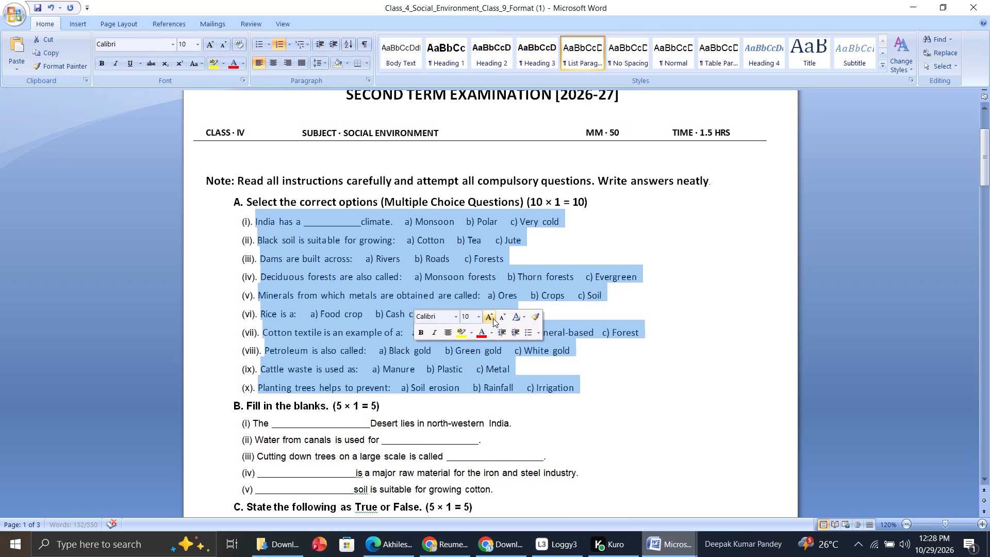
left_click(493, 318)
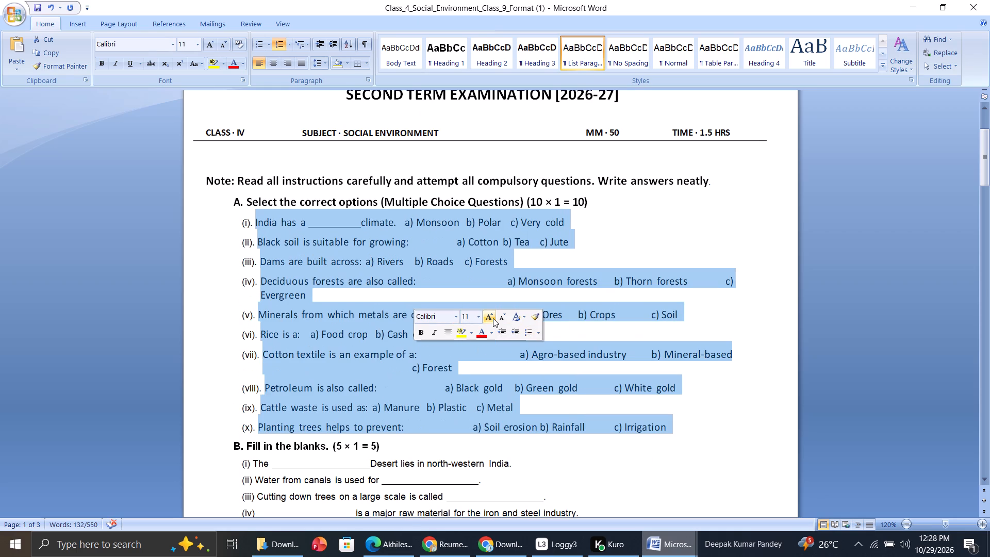
left_click(493, 318)
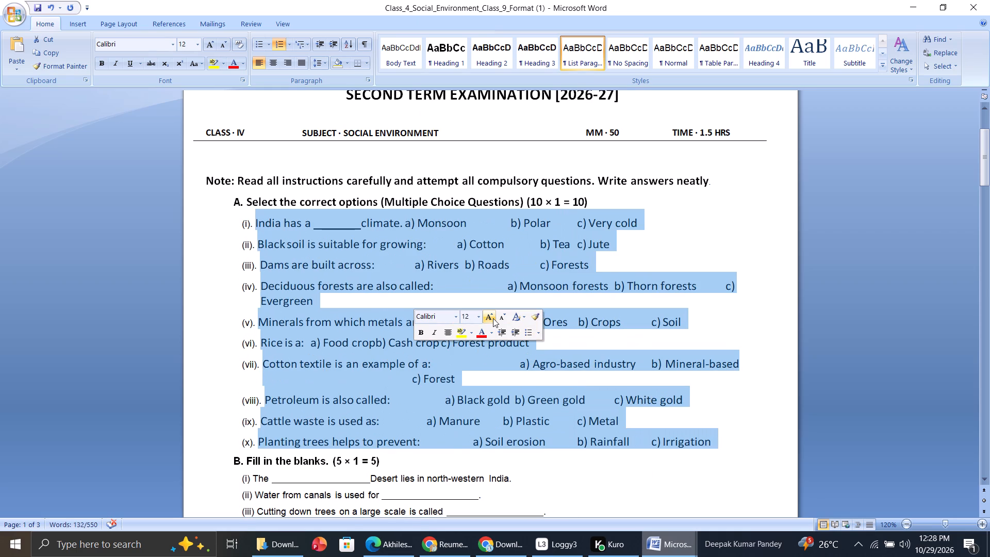
left_click(808, 217)
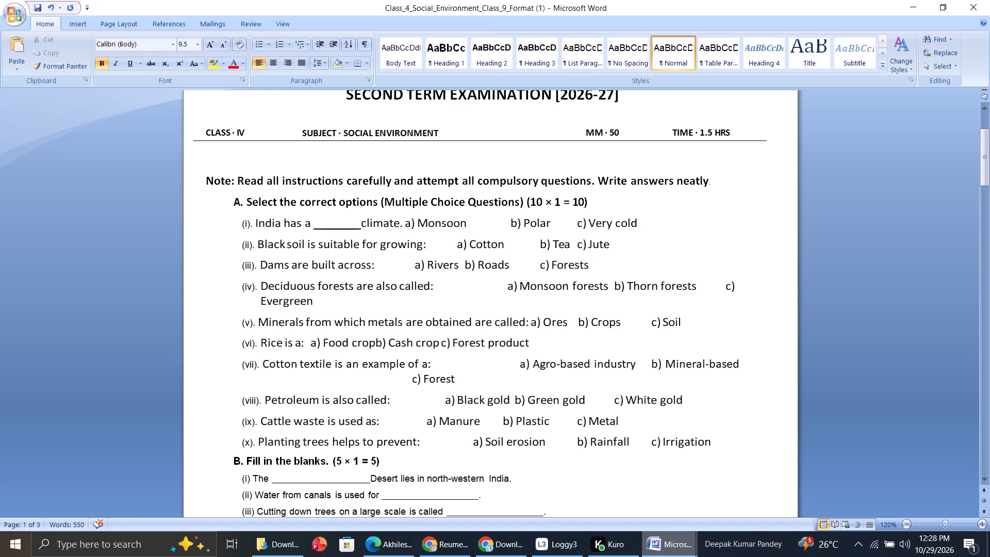
Replace the wide gaps before options a) and b) of question (iv) with a few spaces, fitting all its options on one line.
left_click(506, 285)
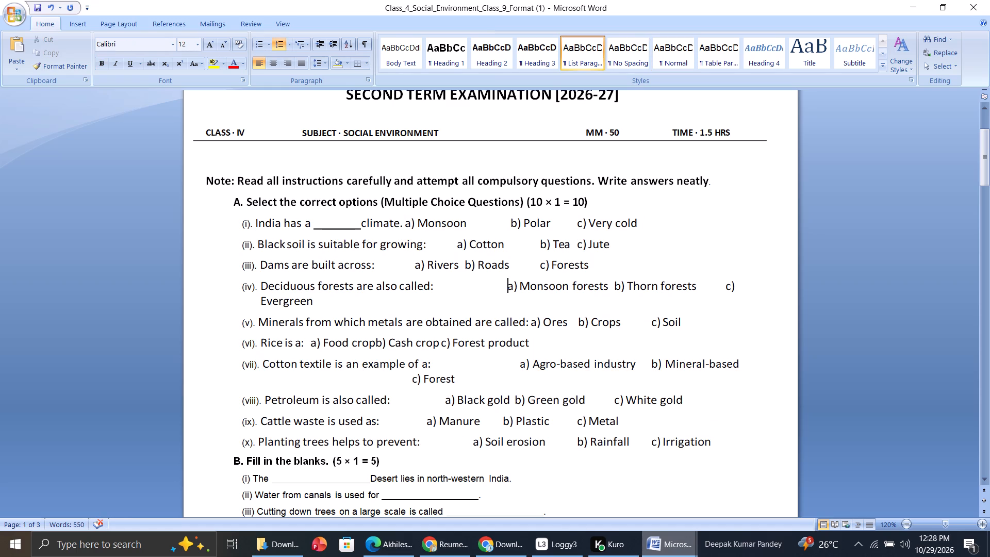
key("BackSpace")
key("space")
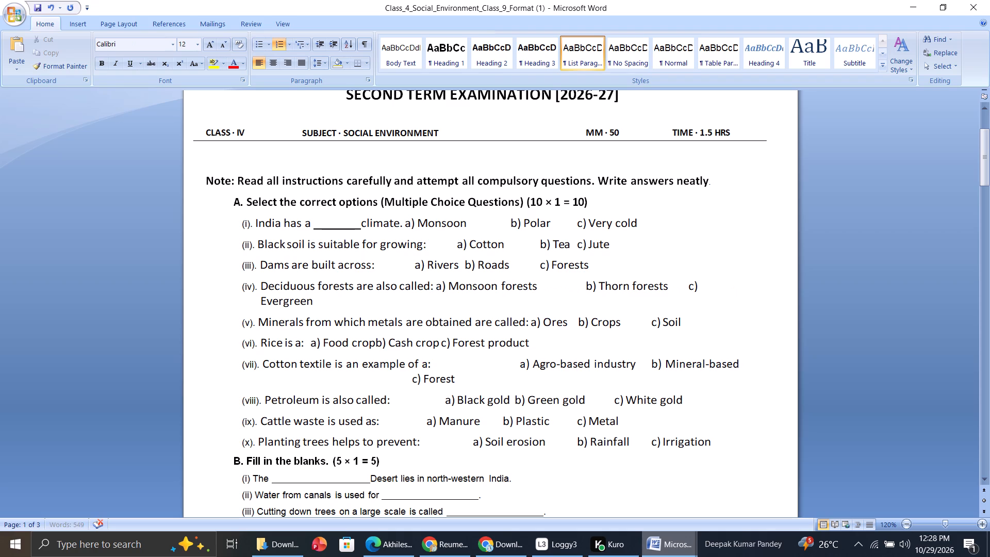
key("space")
key("space")
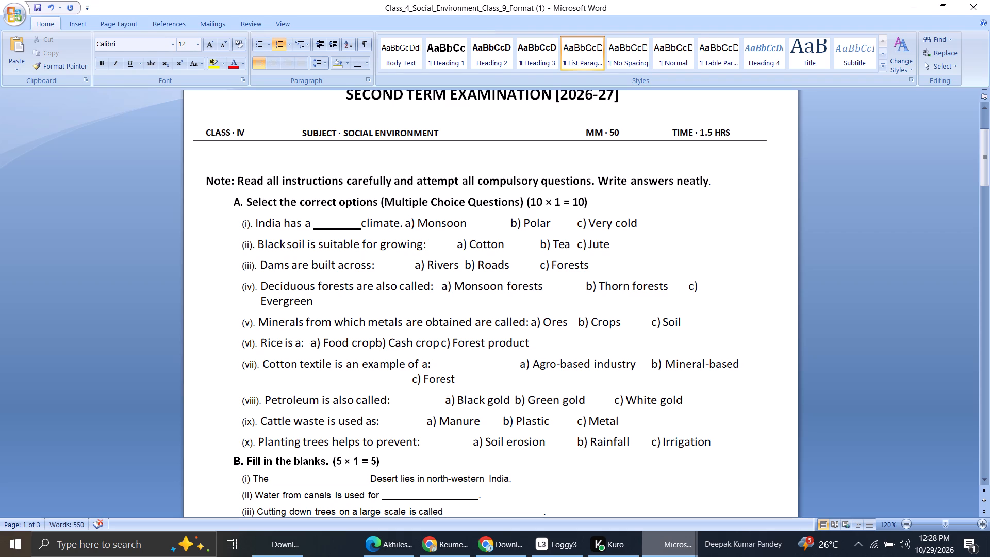
left_click(585, 287)
key("BackSpace")
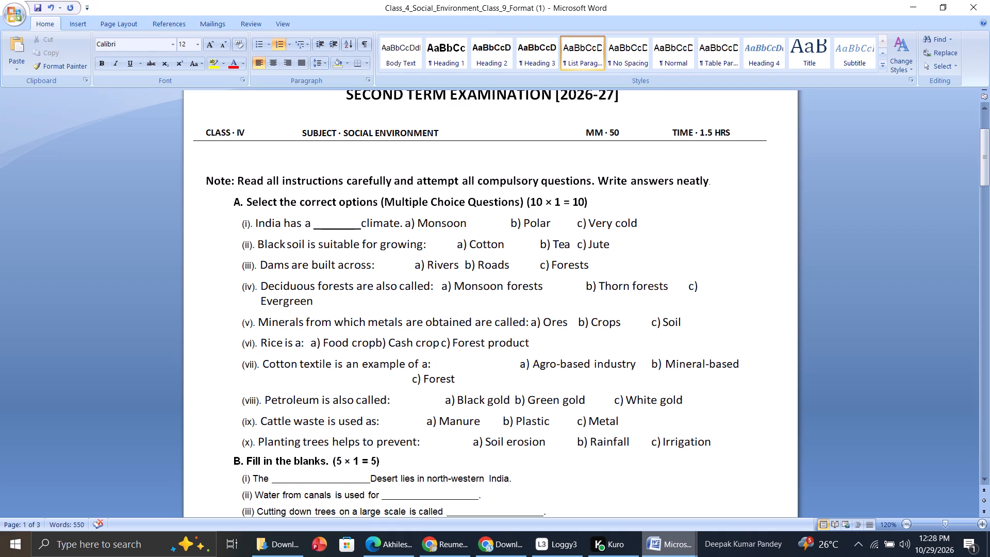
key("space")
key("space")
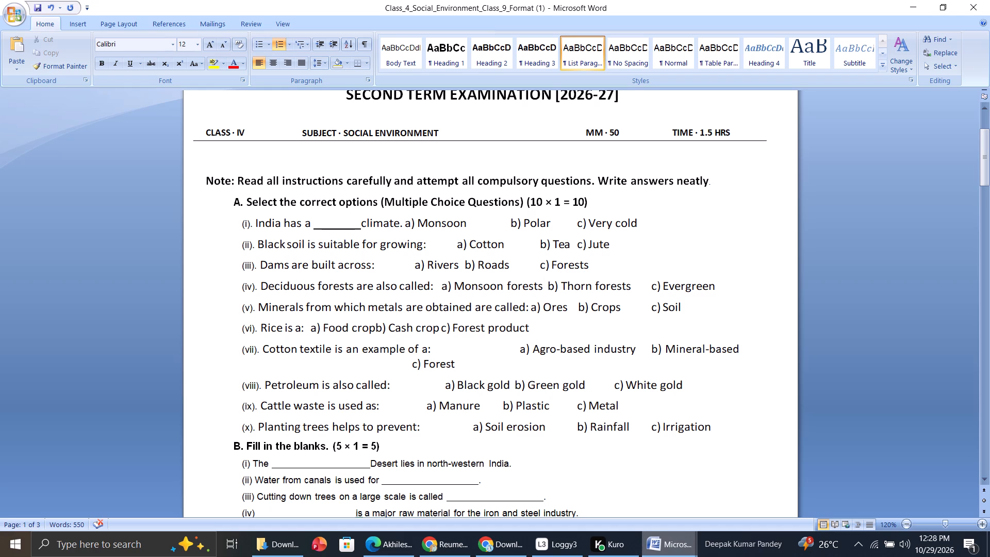
Move the options of question (i) onto their own line directly below the question, using a line break within the same numbered item.
left_click(403, 222)
key("space")
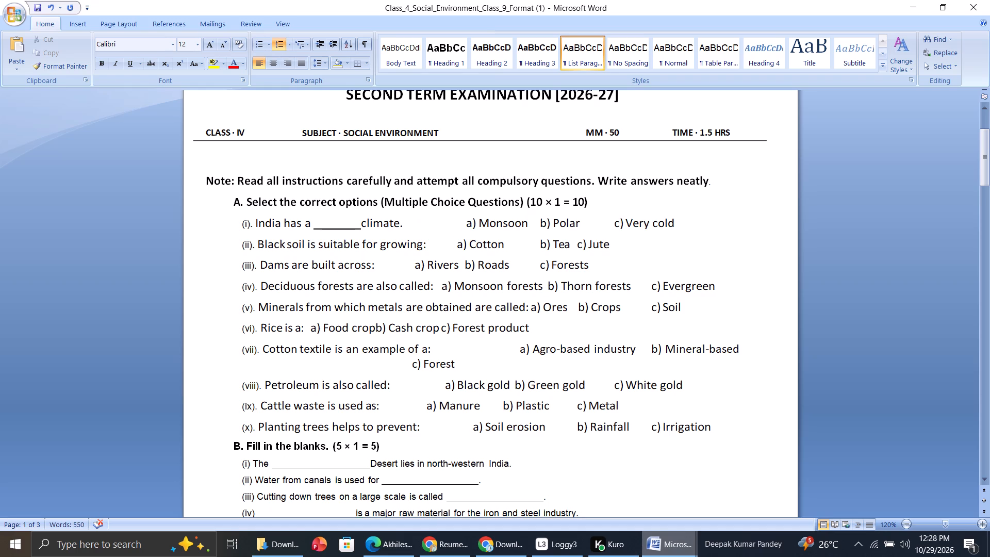
key("BackSpace")
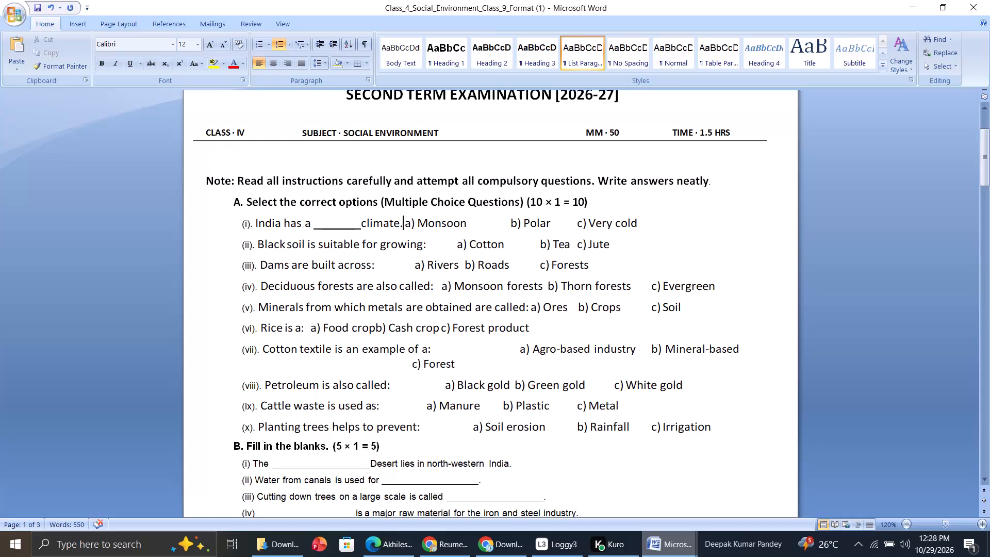
key("space")
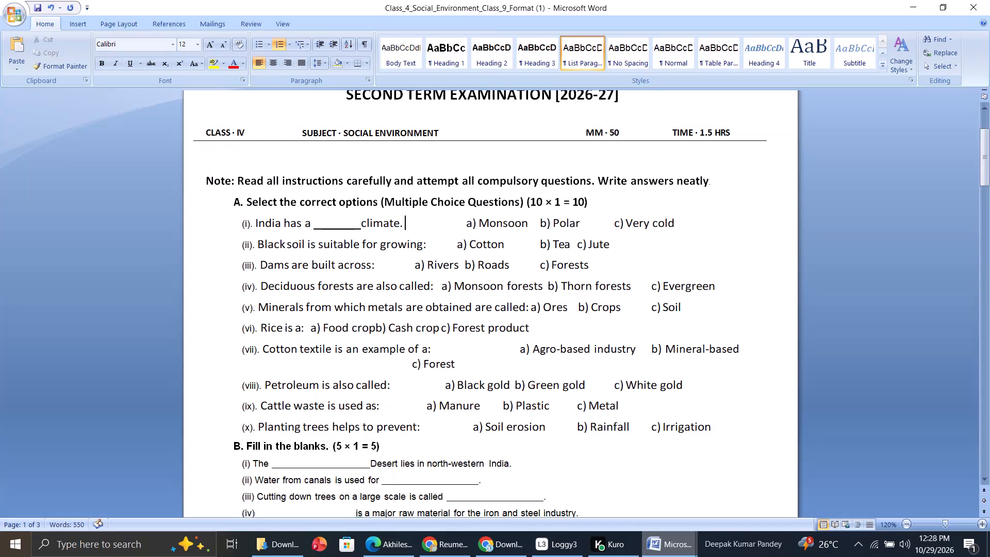
left_click(455, 225)
key("BackSpace")
key("shift+Return")
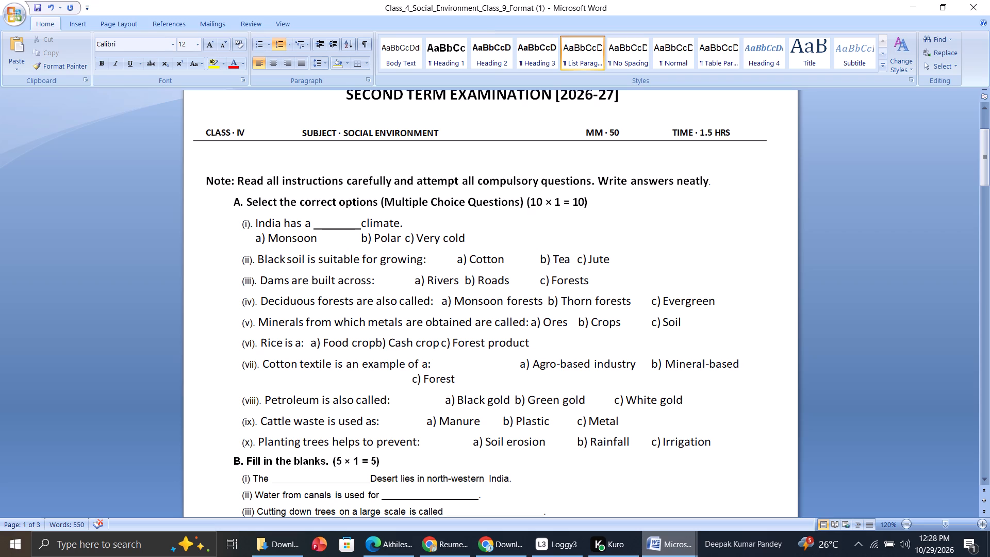
Widen the gap before option c) Very cold in question (i) with tab spacing.
left_click(405, 235)
key("space")
key("space")
key("Tab")
key("BackSpace")
key("Tab")
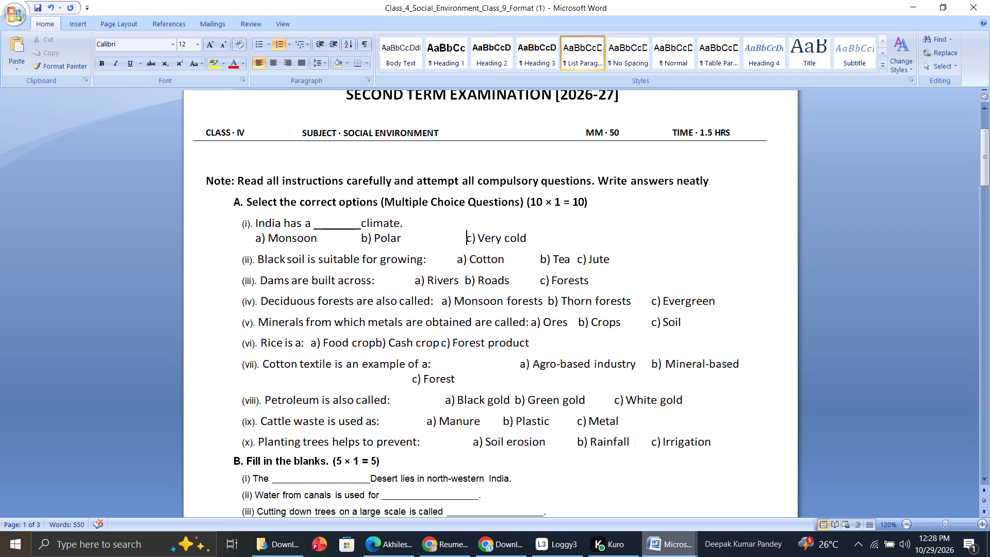
key("BackSpace")
key("BackSpace")
key("BackSpace")
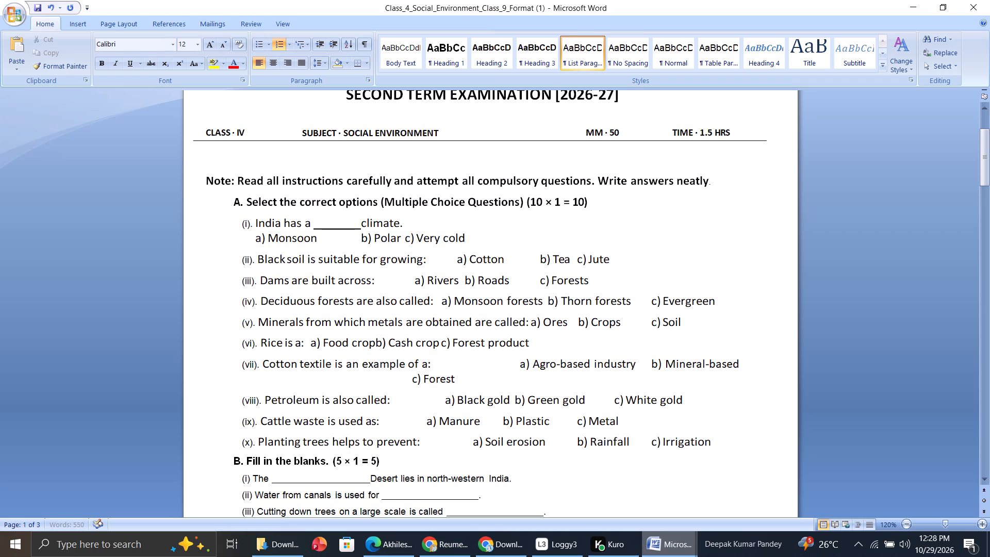
key("BackSpace")
key("Tab")
key("Tab")
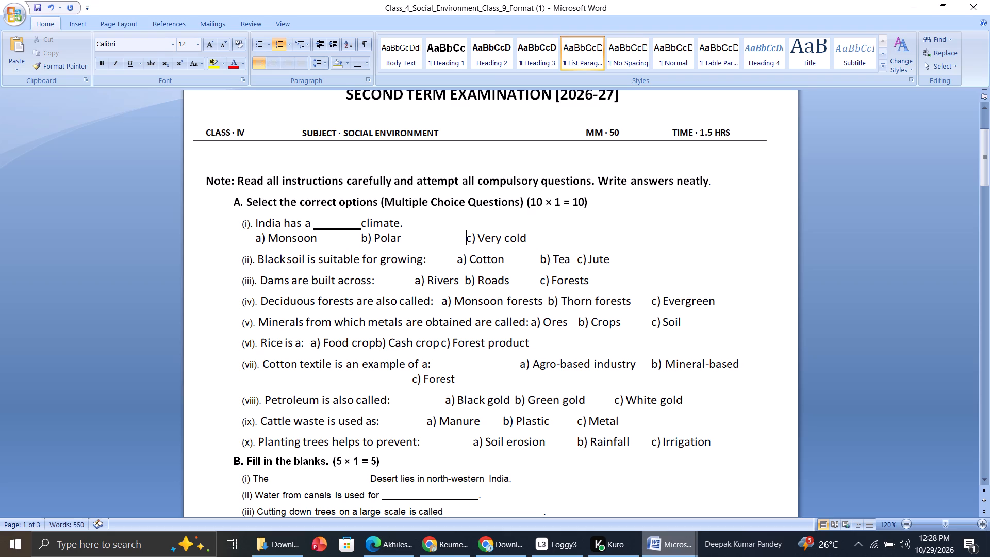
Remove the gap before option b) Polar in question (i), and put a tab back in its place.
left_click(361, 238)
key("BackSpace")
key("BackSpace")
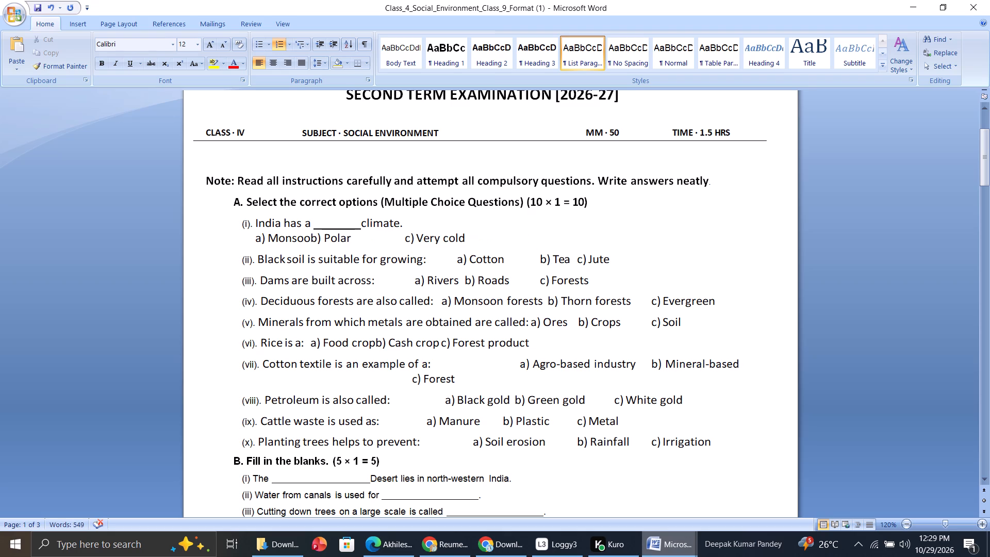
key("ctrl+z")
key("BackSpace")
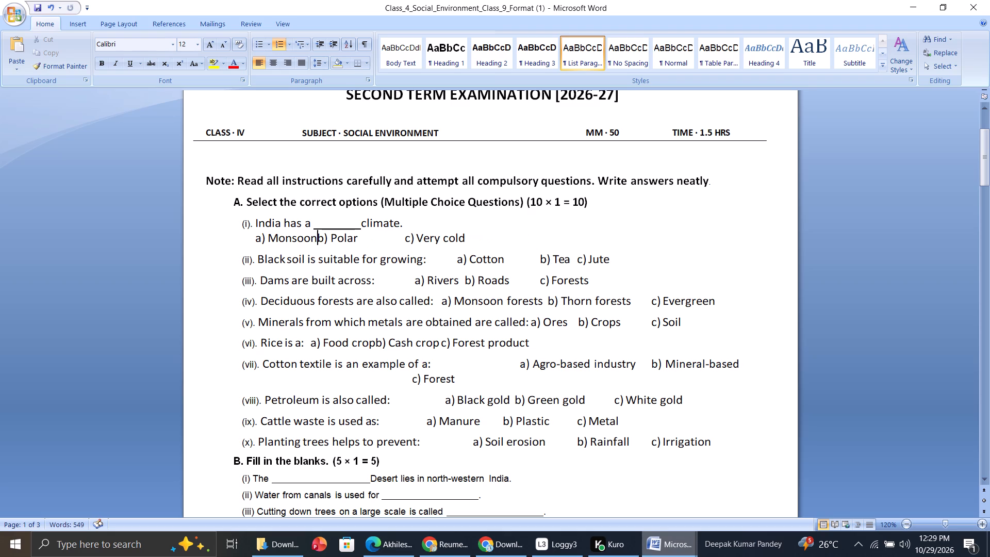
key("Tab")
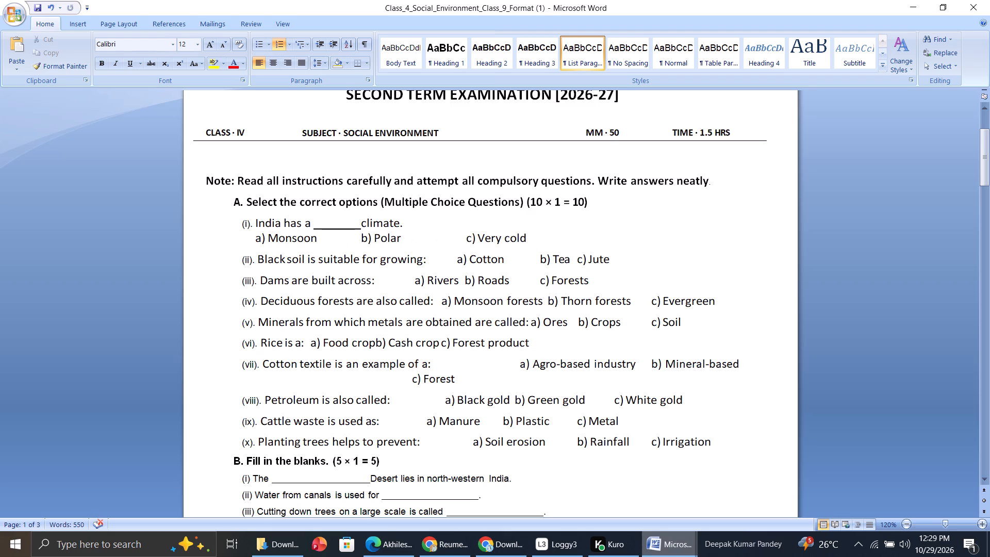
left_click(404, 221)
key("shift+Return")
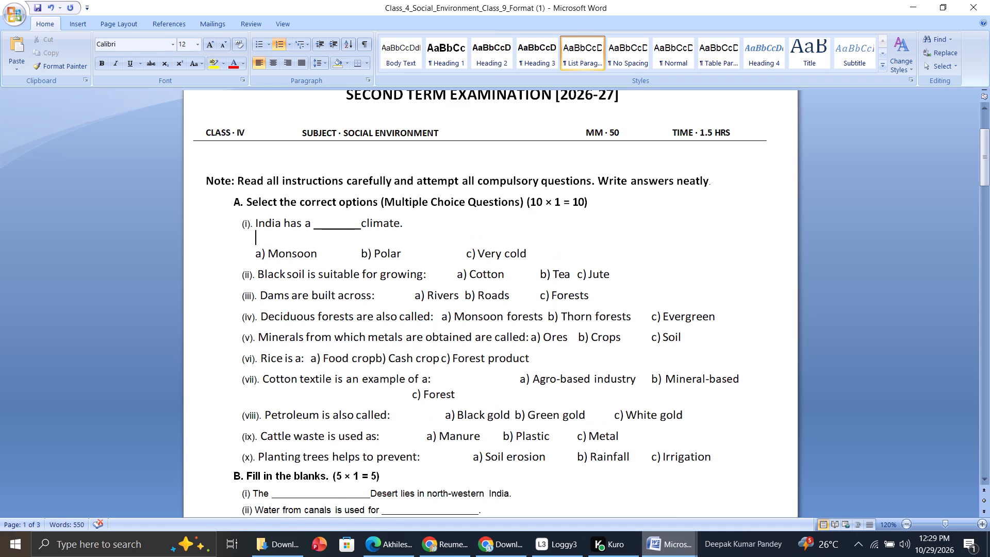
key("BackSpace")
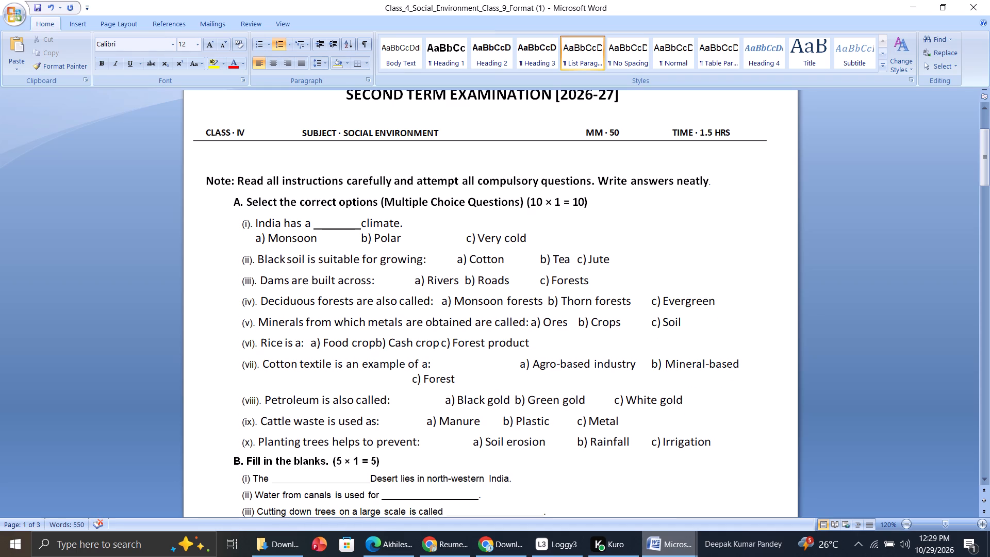
Add an empty line below the options of question (i), within the same numbered item.
left_click(529, 237)
key("shift+Return")
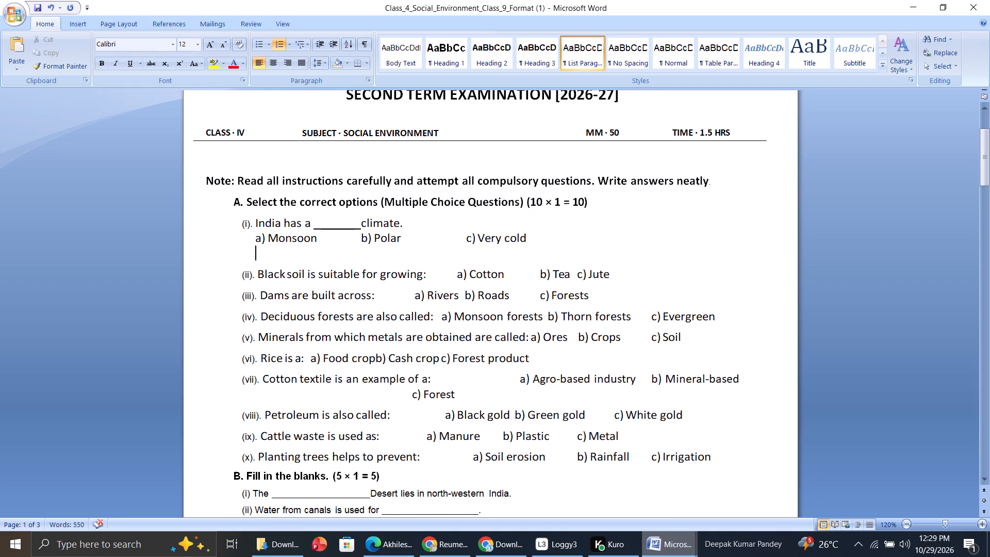
Move the options of question (ii) onto their own line directly below the question.
left_click(458, 272)
key("shift+Return")
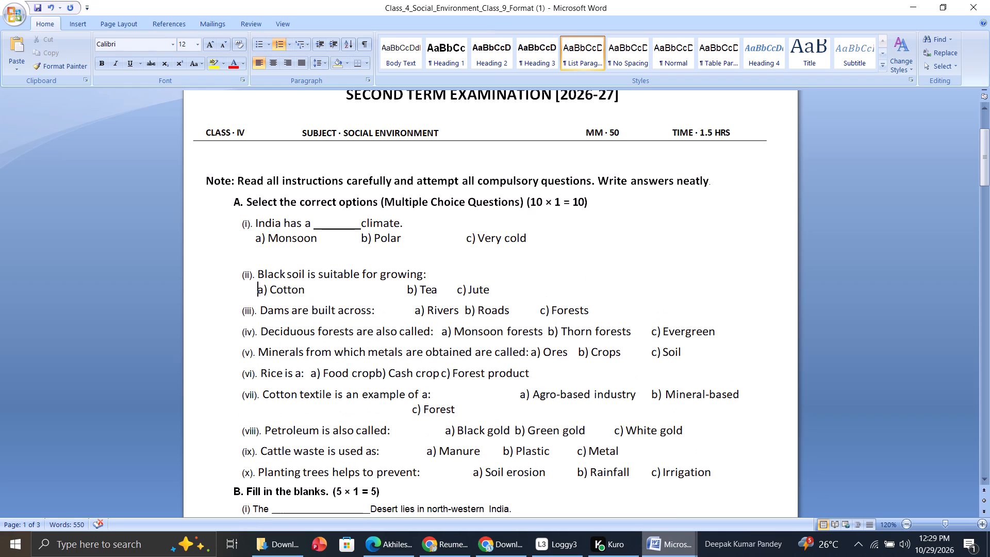
Reset the tab before option b) Tea in question (ii), and add a tab before option c) Jute.
left_click(410, 290)
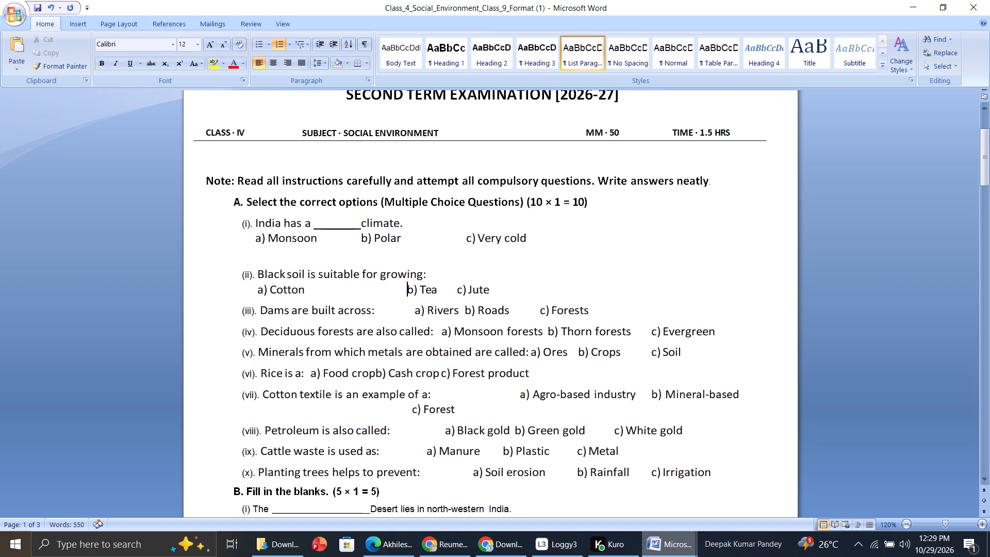
key("BackSpace")
key("Tab")
left_click(458, 290)
key("Tab")
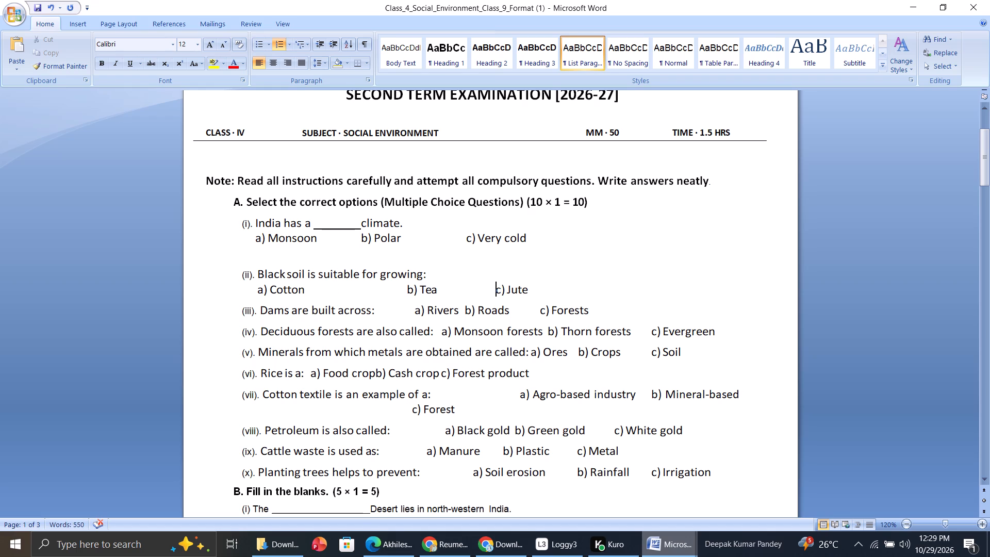
Pad options b) Tea and c) Jute of question (ii) with spaces, lining them up under b) Polar and c) Very cold.
left_click_drag(404, 286, 380, 286)
left_click(380, 286)
key("BackSpace")
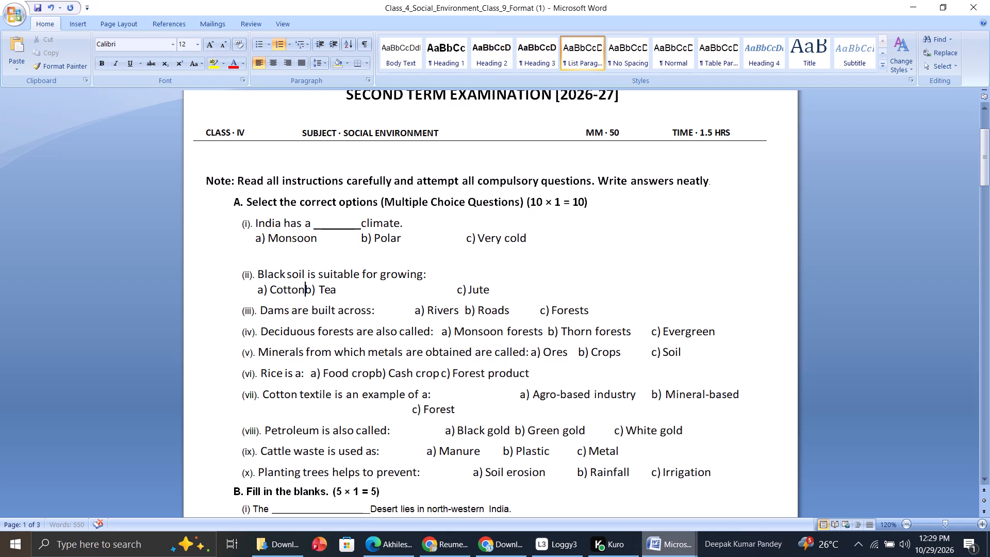
key("space")
key("space")
key("space")
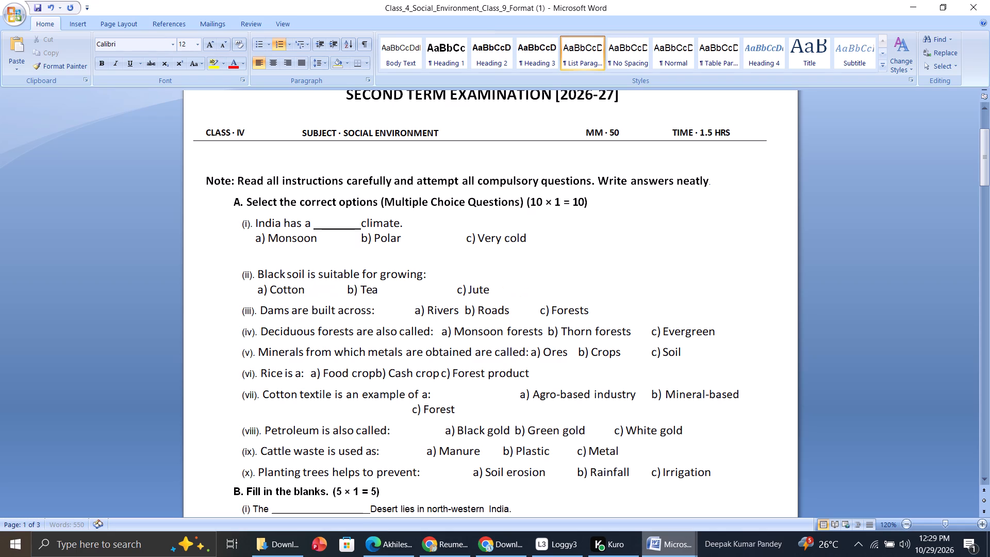
key("space")
key("space")
left_click(452, 290)
key("space")
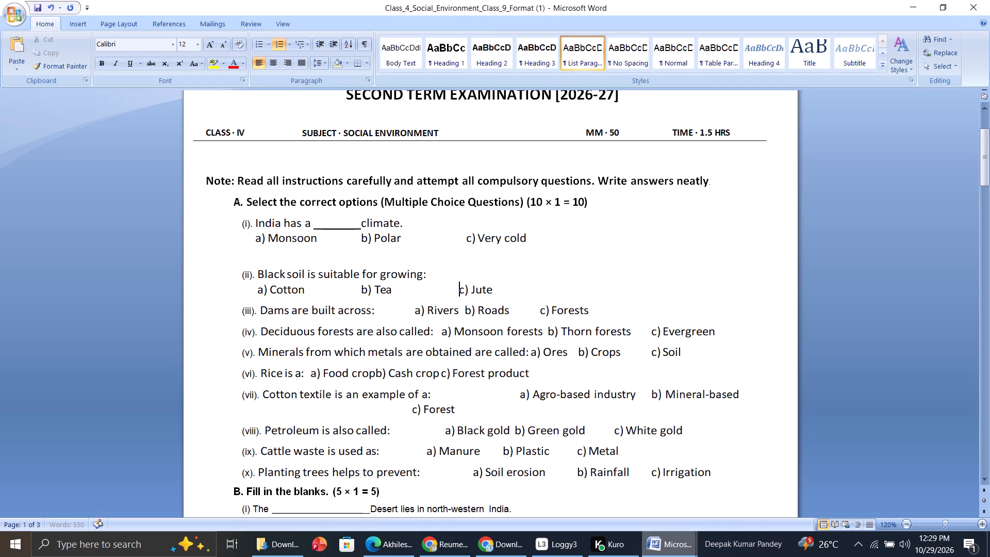
key("space")
key("space")
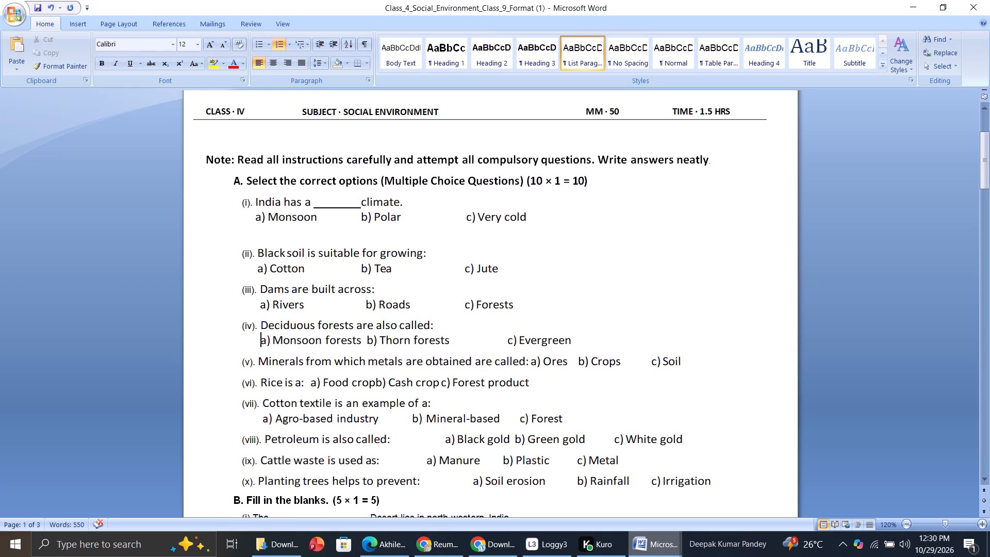
left_click(365, 338)
key("Tab")
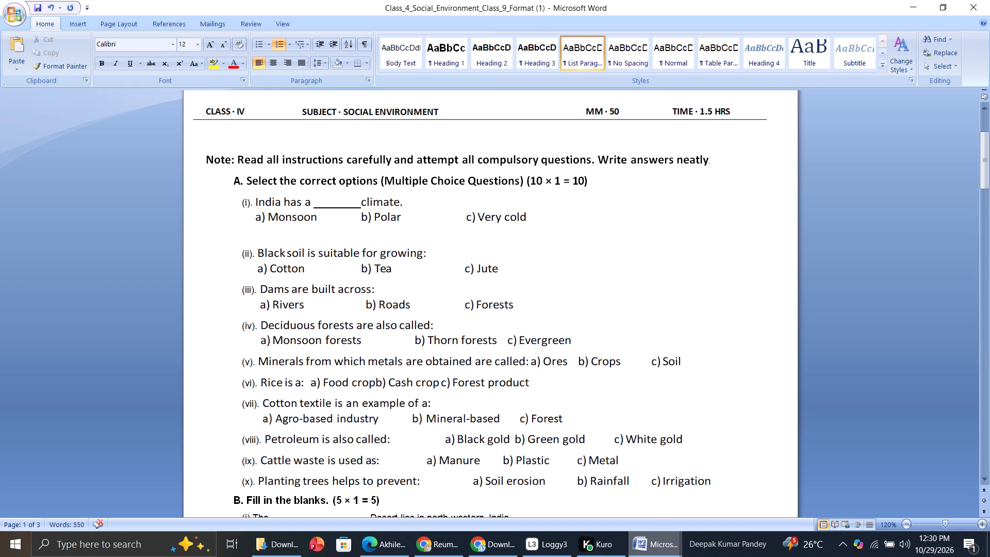
left_click(509, 338)
key("Tab")
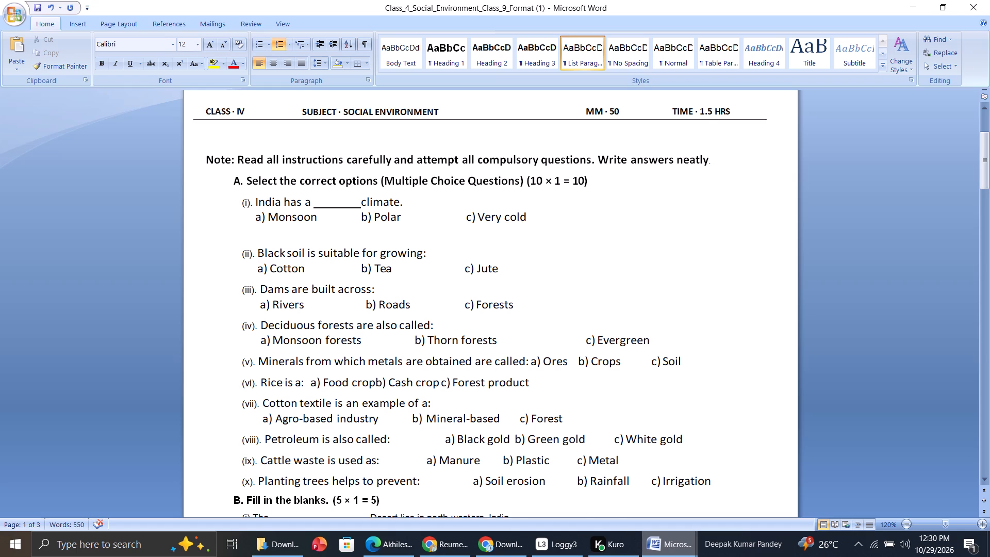
Move the options of question (v) onto their own line and remove the blank gap before a) Ores.
left_click(530, 361)
key("shift+Return")
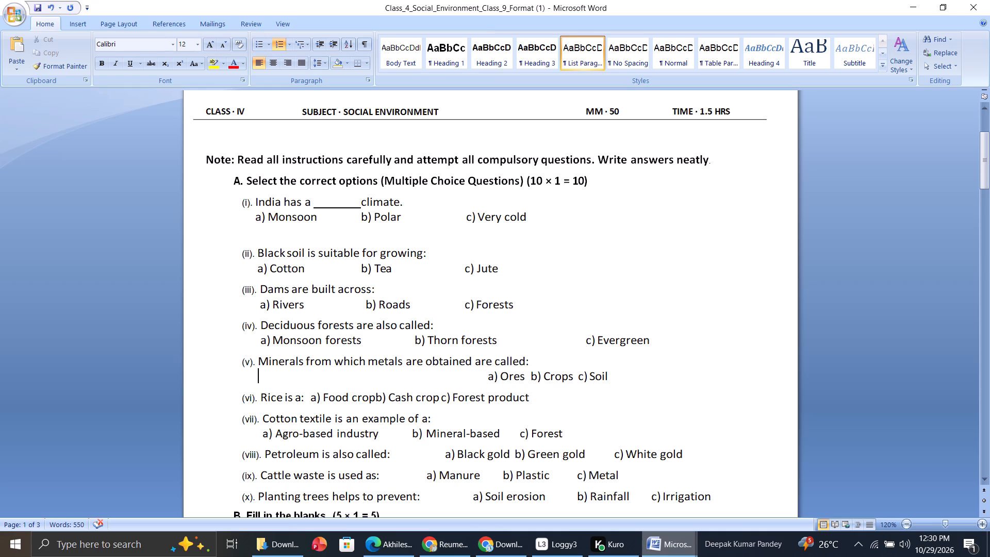
left_click_drag(486, 376, 266, 378)
key("BackSpace")
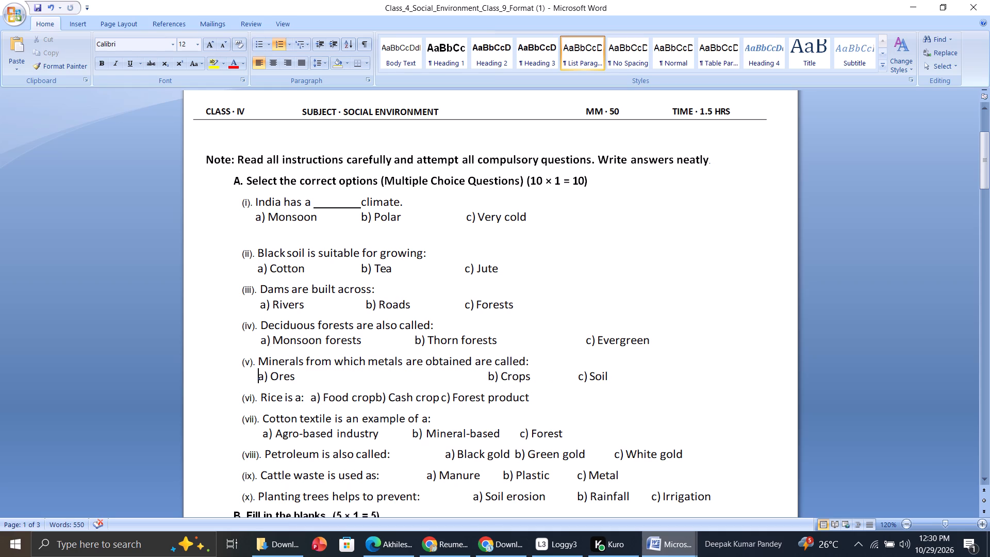
Replace the tab before b) Crops in question (v) with spaces, placing it roughly under b) Roads of question (iii).
left_click(480, 382)
key("BackSpace")
key("Tab")
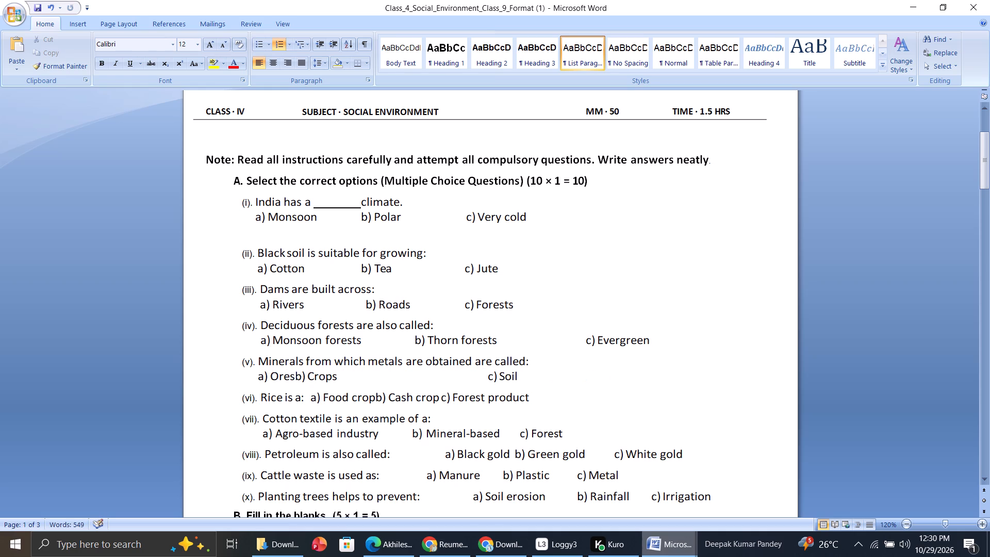
key("BackSpace")
key("space")
key("space")
key("space")
key("space")
key("space")
key("space")
key("space")
key("space")
key("space")
key("space")
key("space")
key("space")
key("space")
key("space")
key("space")
key("space")
key("space")
key("space")
key("space")
key("space")
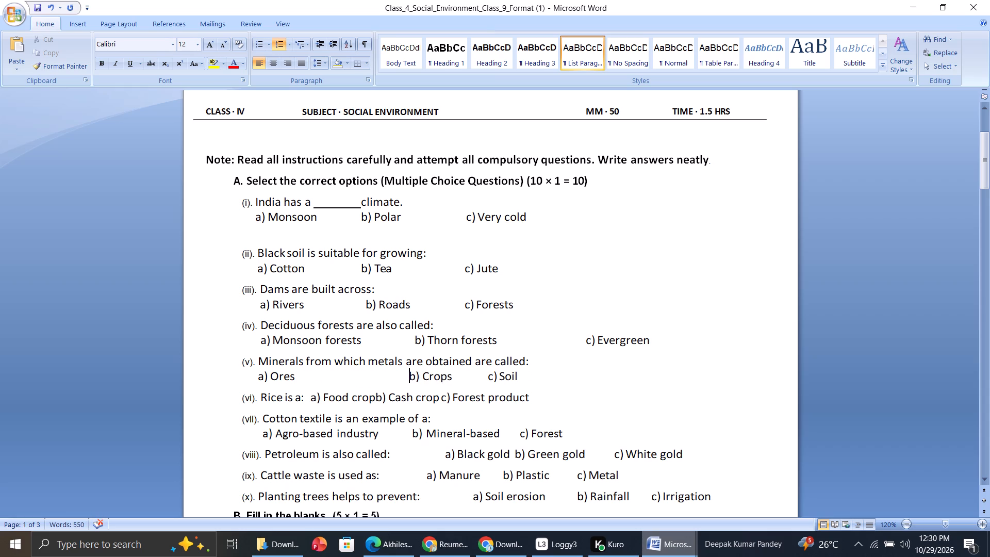
key("BackSpace")
key("BackSpace")
key("BackSpace")
key("BackSpace")
key("BackSpace")
key("BackSpace")
key("BackSpace")
key("BackSpace")
key("BackSpace")
key("BackSpace")
key("BackSpace")
key("BackSpace")
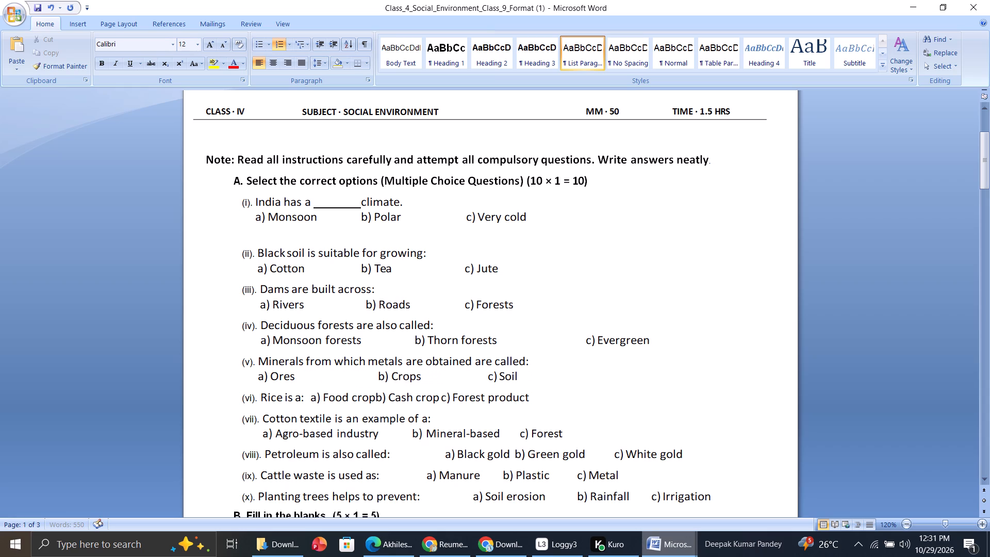
key("BackSpace")
key("BackSpace")
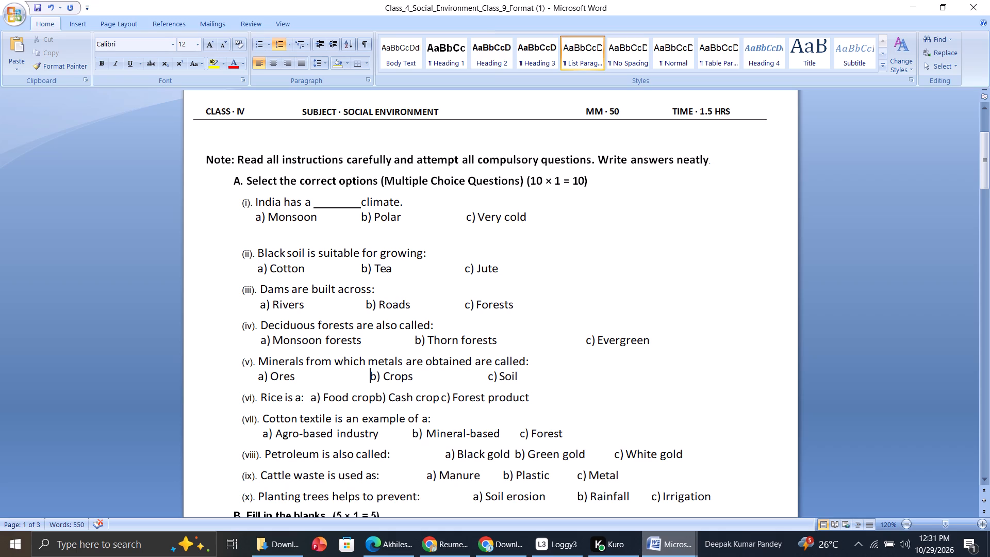
Move the options of question (vi) onto their own line below the question and add a tab before c) Forest product.
left_click(311, 396)
key("shift+Return")
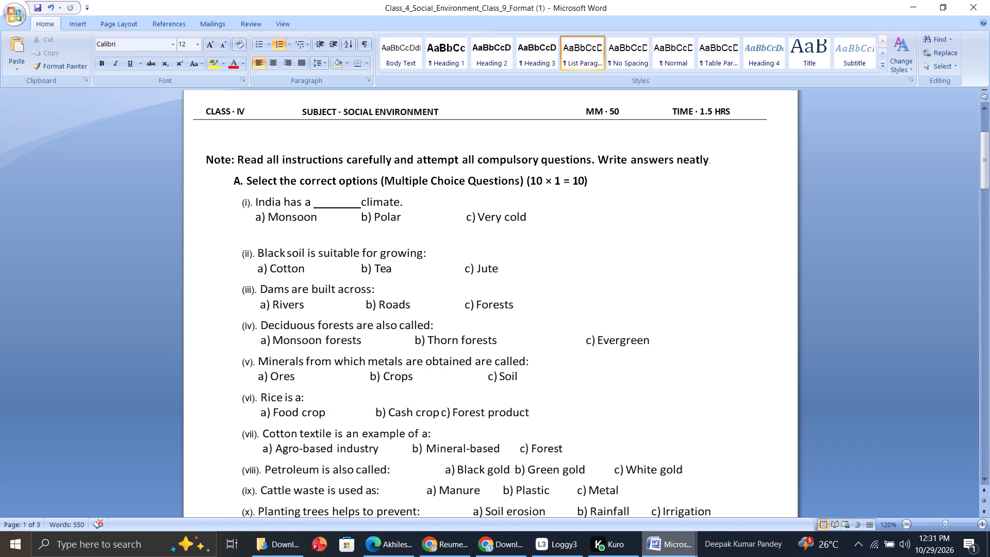
left_click_drag(442, 413, 504, 413)
key("Tab")
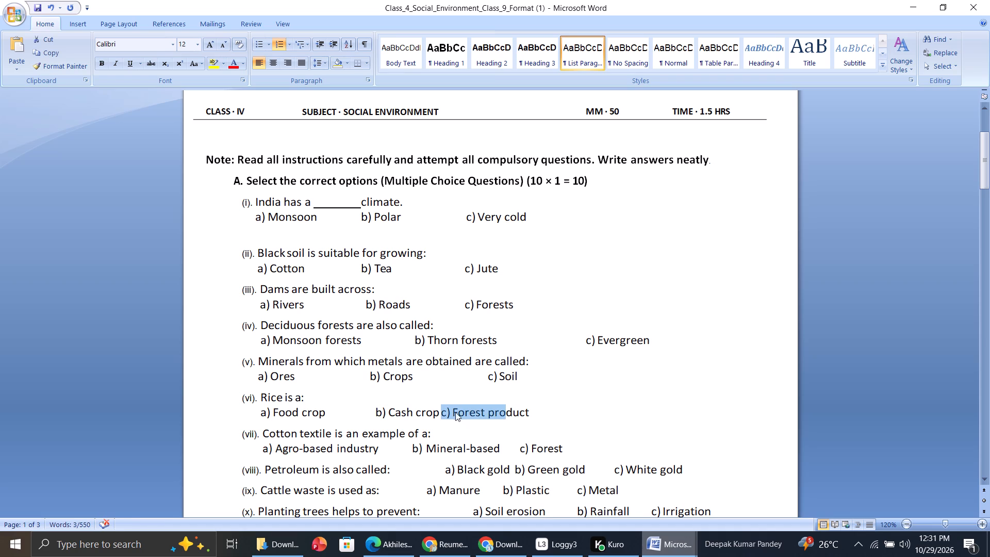
left_click(443, 410)
key("Tab")
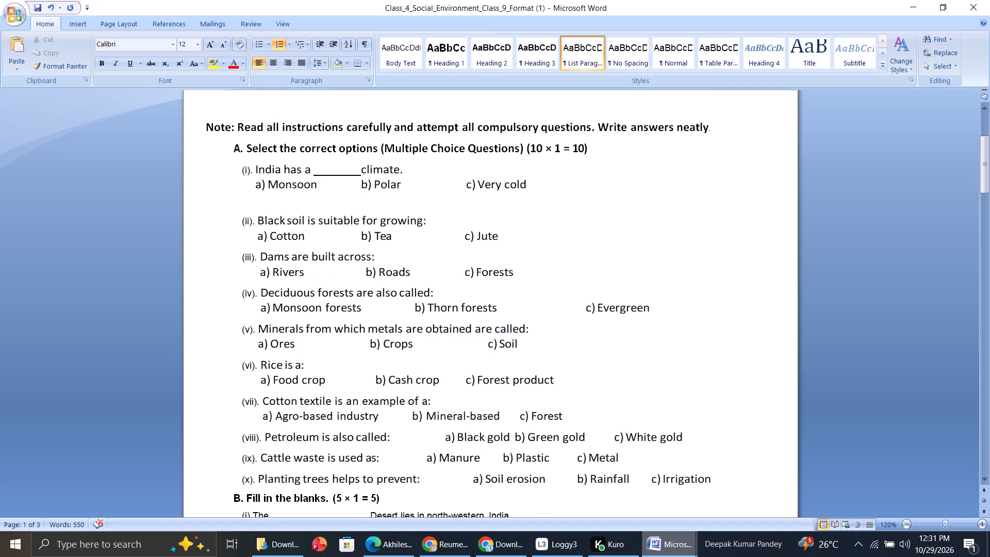
Insert a blank line after the options of each question from (ii) to (vii).
left_click(379, 254)
left_click(499, 237)
key("shift+Return")
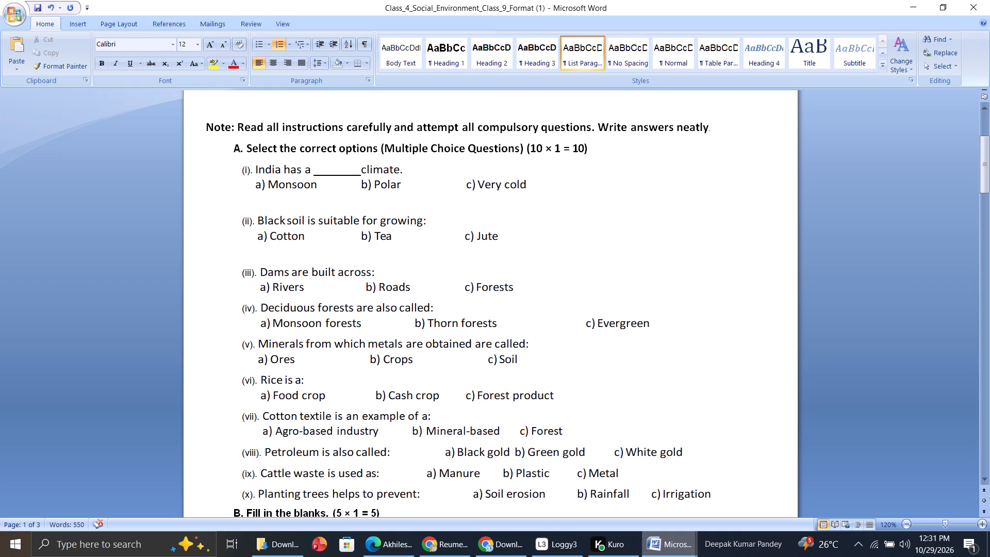
left_click(513, 287)
key("shift+Return")
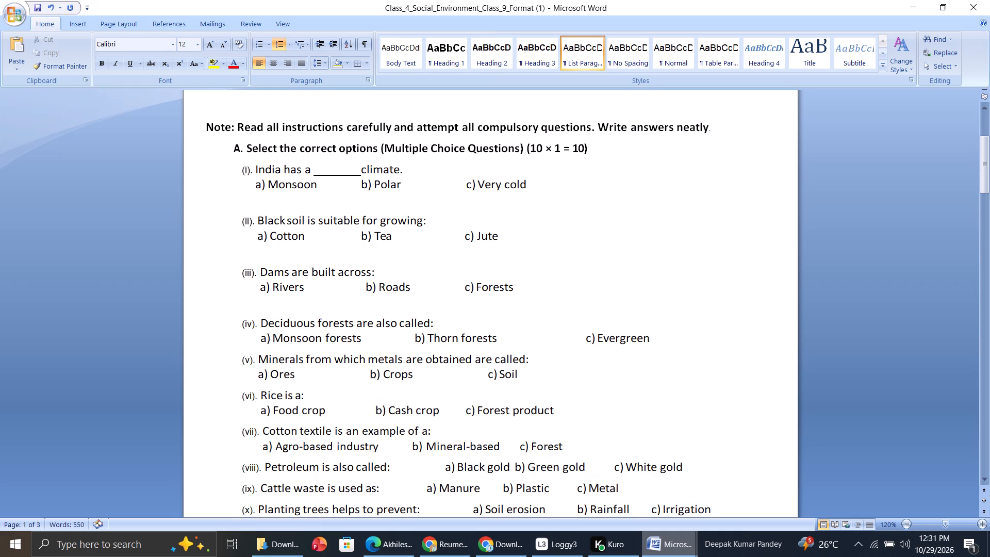
left_click(649, 338)
key("shift+Return")
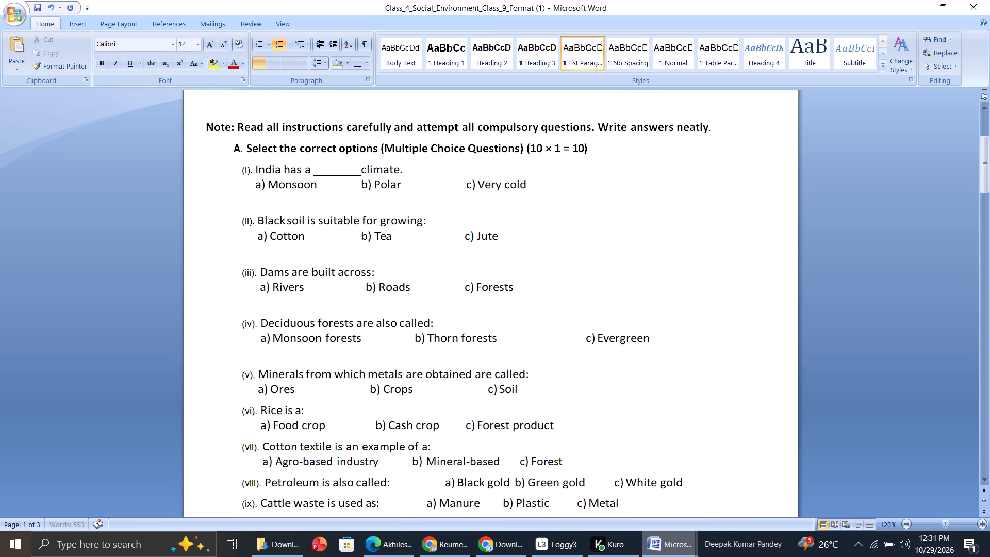
left_click(518, 389)
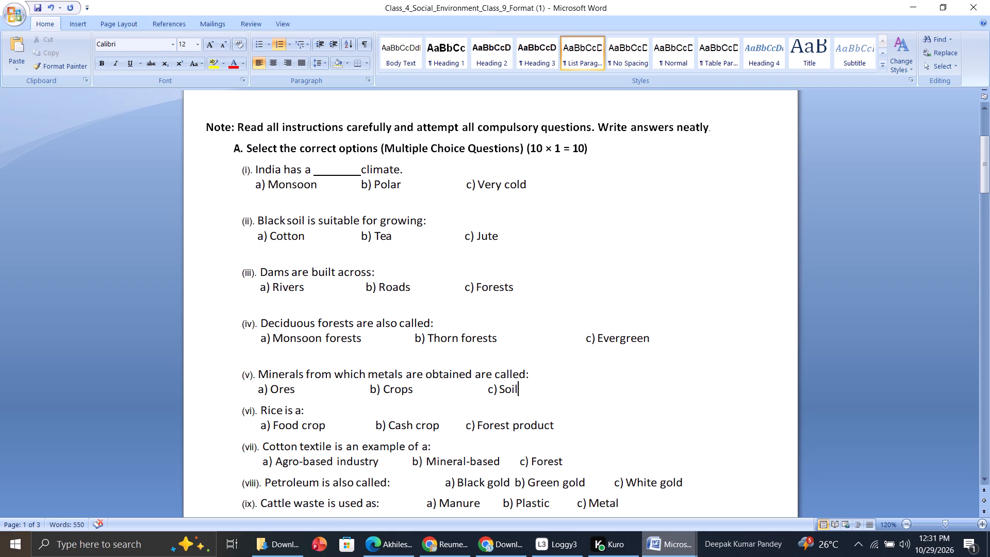
key("shift+Return")
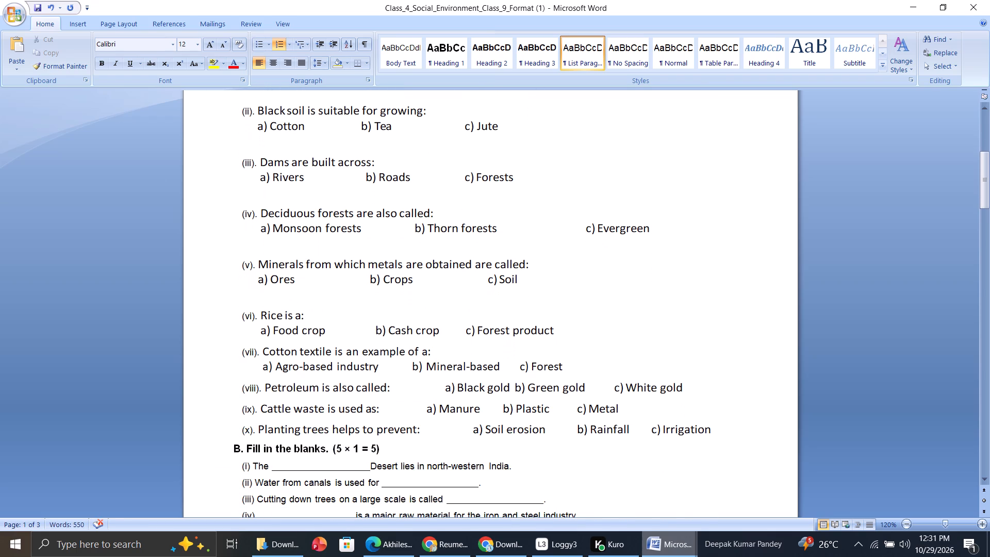
left_click(554, 327)
key("shift+Return")
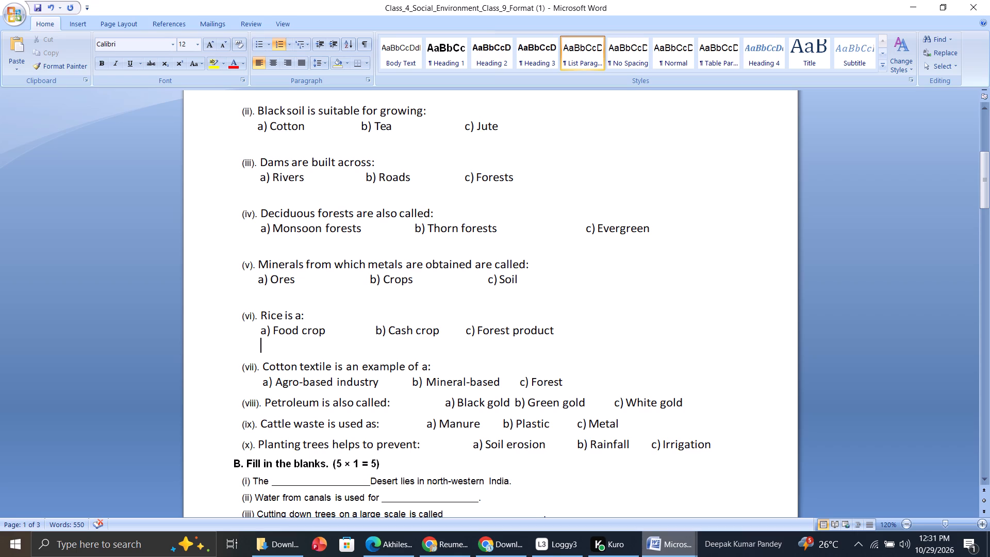
left_click(564, 381)
key("shift+Return")
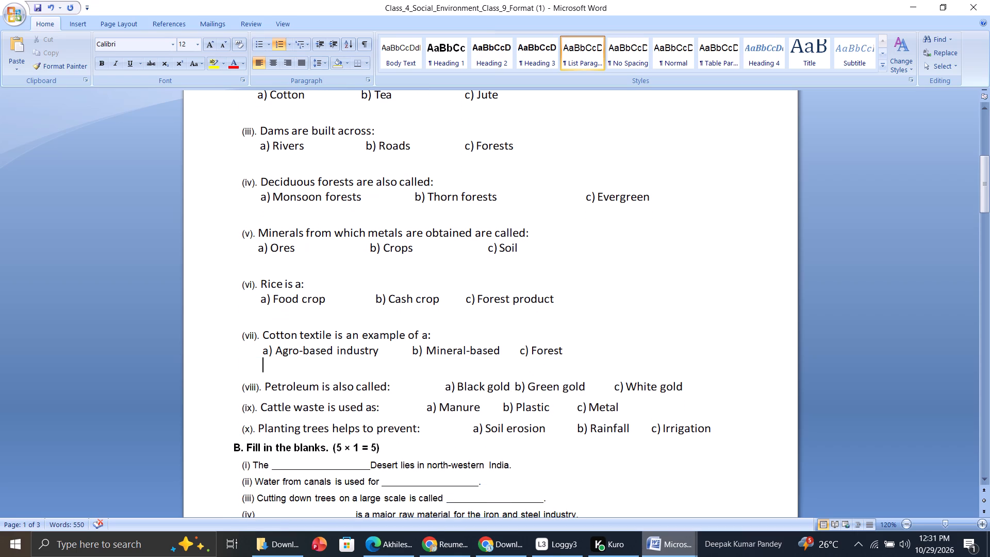
Move the options of question (viii) onto their own line below the question and insert a blank line after them.
left_click(443, 386)
key("shift+Return")
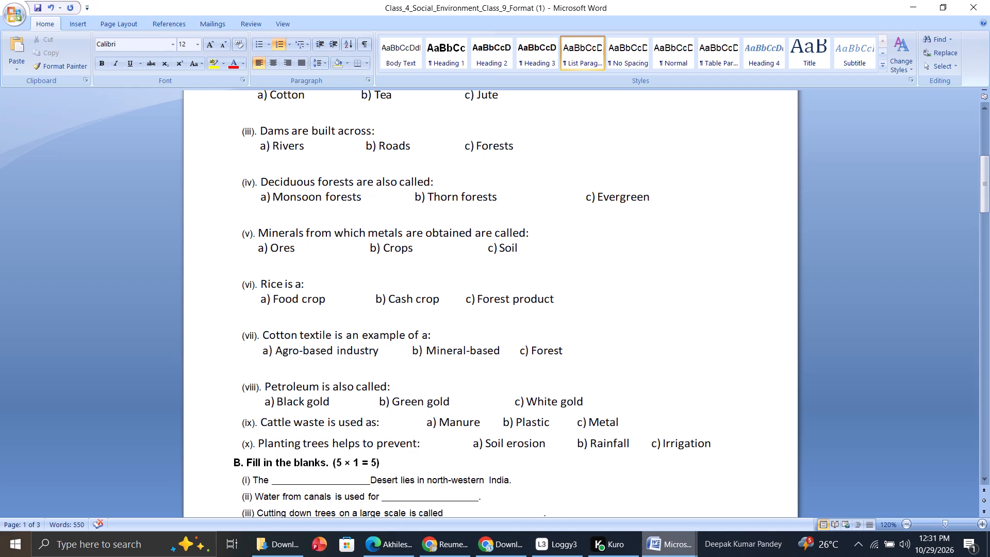
left_click(583, 399)
key("shift+Return")
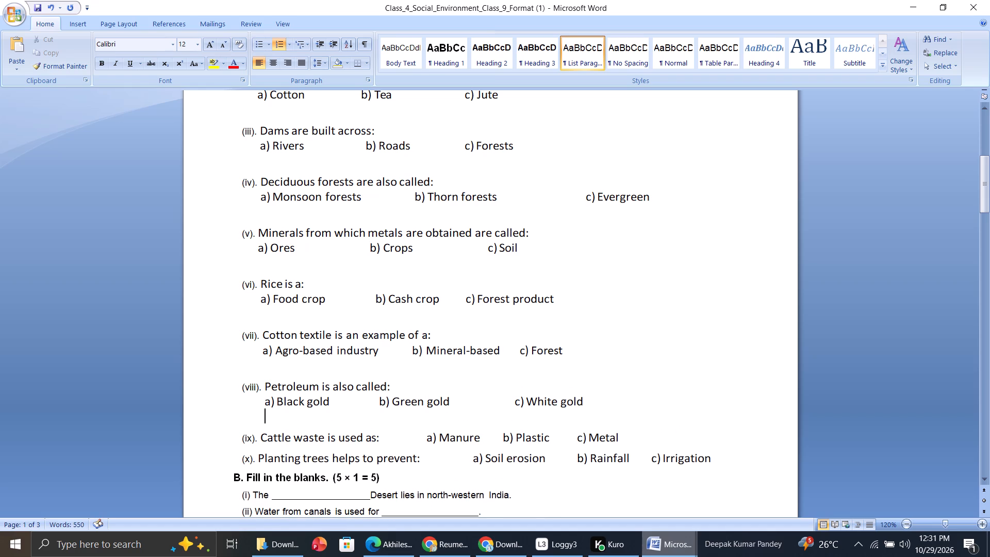
Move the options of question (ix) onto their own line and widen the gap before c) Metal with spaces.
left_click(425, 440)
key("shift+Return")
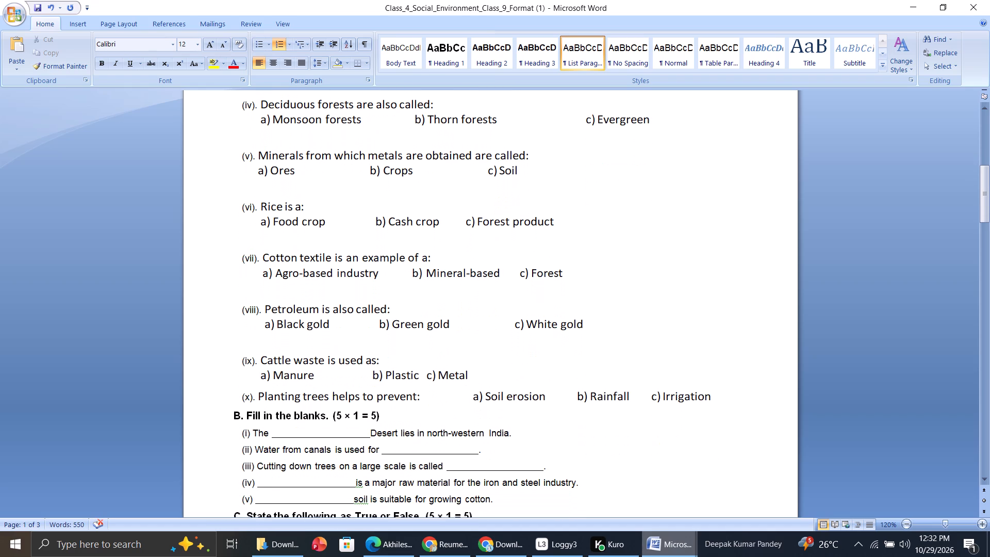
left_click(424, 374)
key("space")
key("space")
key("space")
key("space")
key("space")
key("space")
key("space")
key("space")
key("space")
key("space")
key("space")
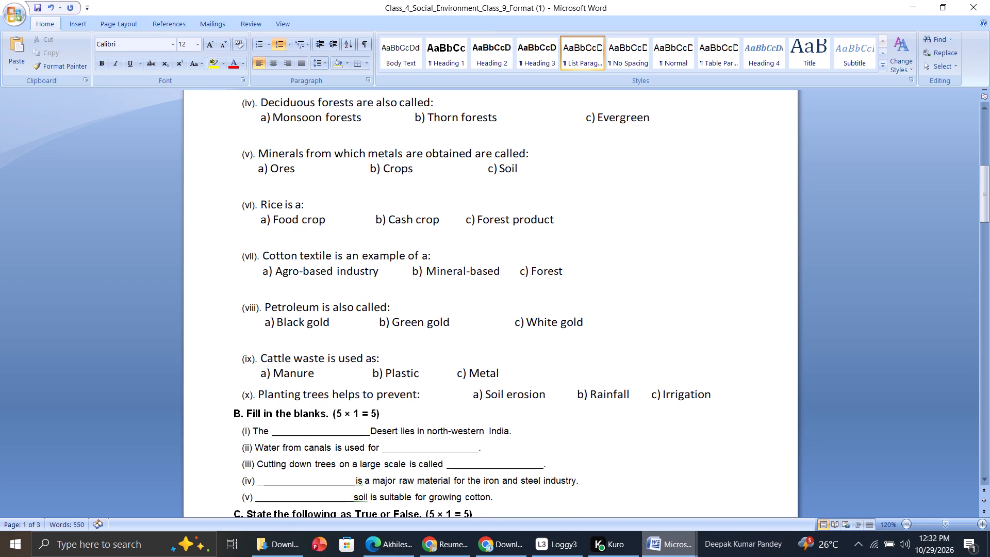
Move the options of question (x) onto their own line and insert a blank line after the options of question (ix).
left_click(474, 392)
key("shift+Return")
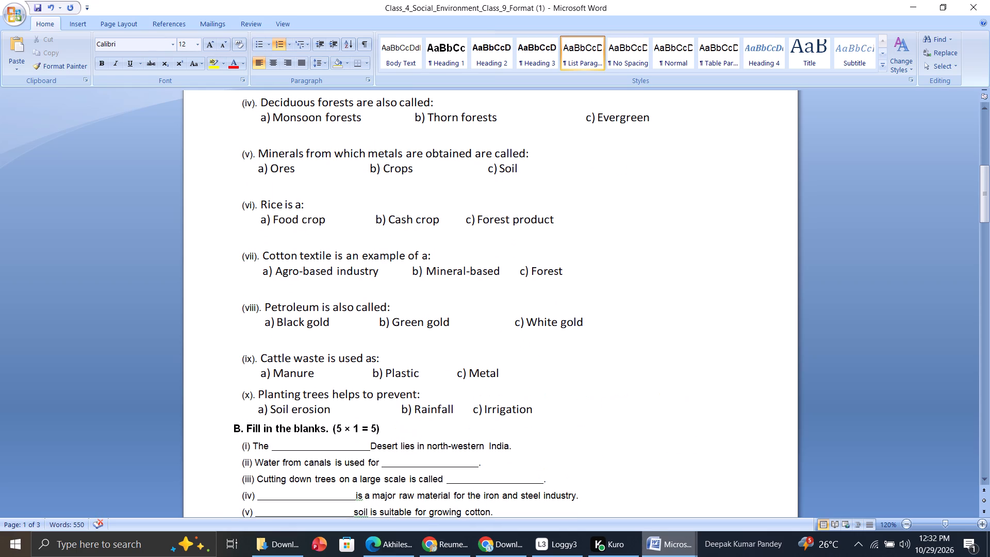
left_click(502, 369)
key("shift+Return")
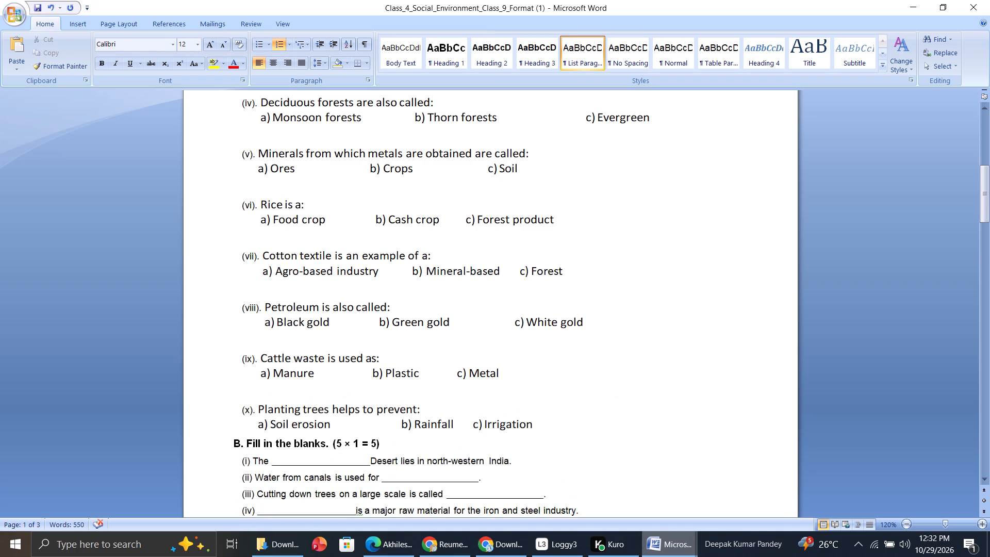
Widen the gap before c) Irrigation with two spaces and insert a blank line after the options of question (x).
left_click(469, 425)
key("space")
key("space")
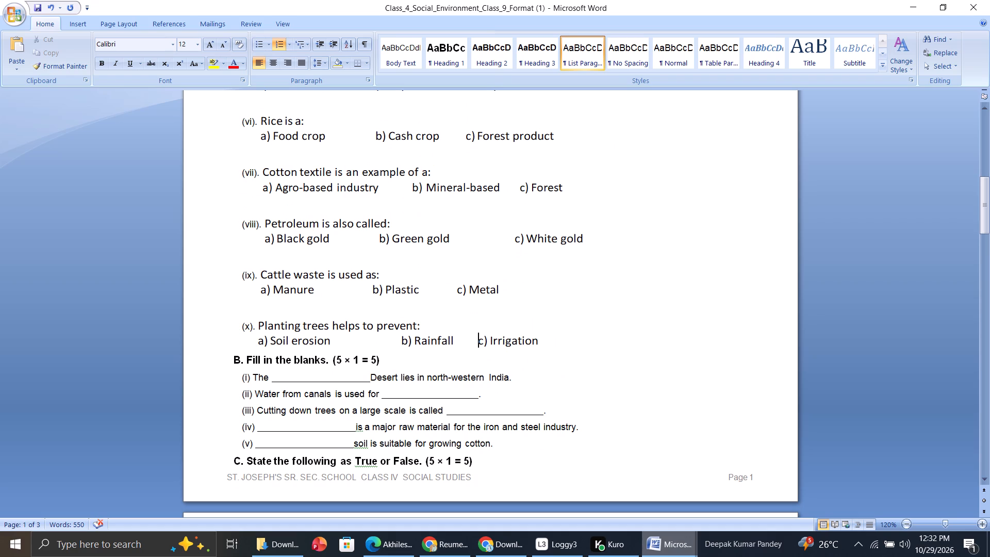
left_click(542, 340)
key("shift+Return")
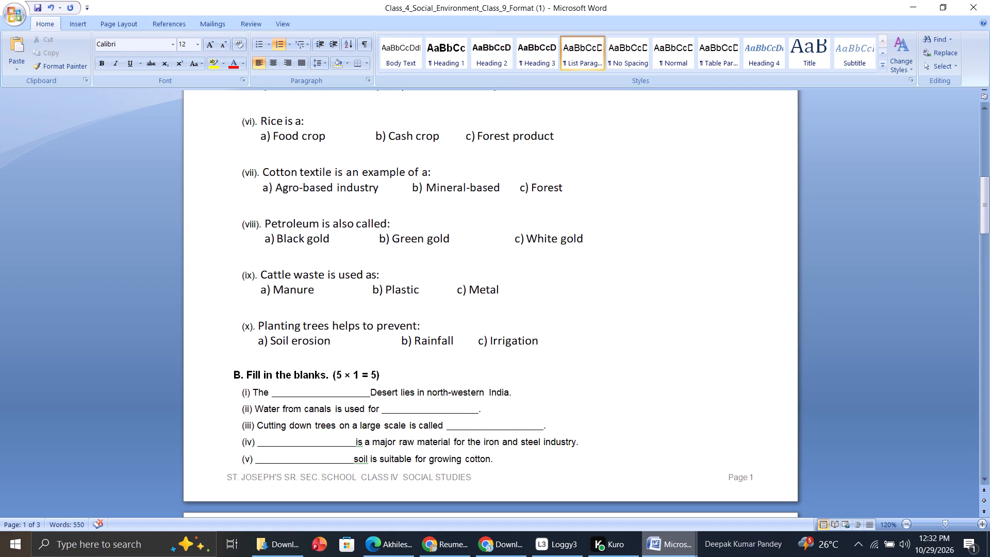
Format the section B heading, Fill in the blanks. (5 × 1 = 5), in Calibri size 12.
left_click_drag(233, 373, 386, 373)
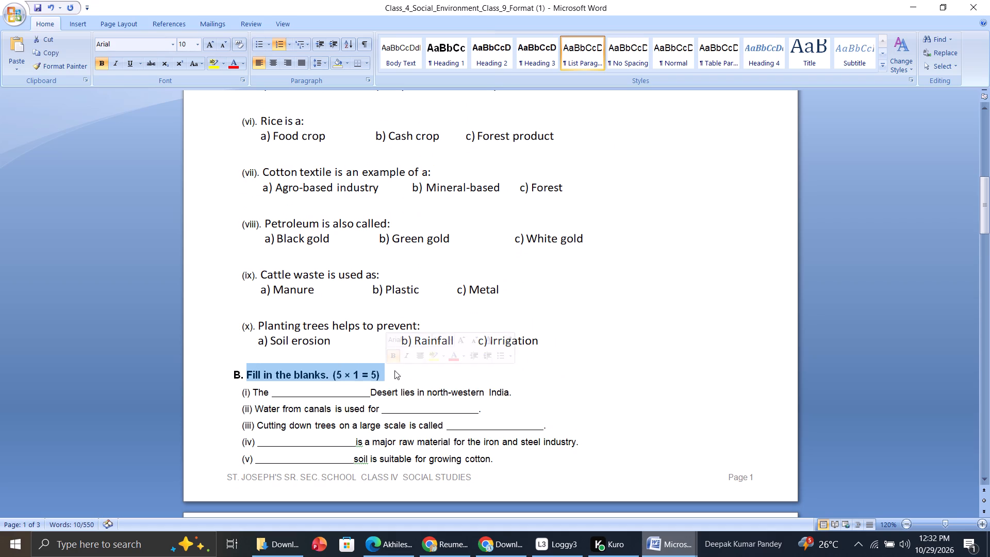
left_click(425, 342)
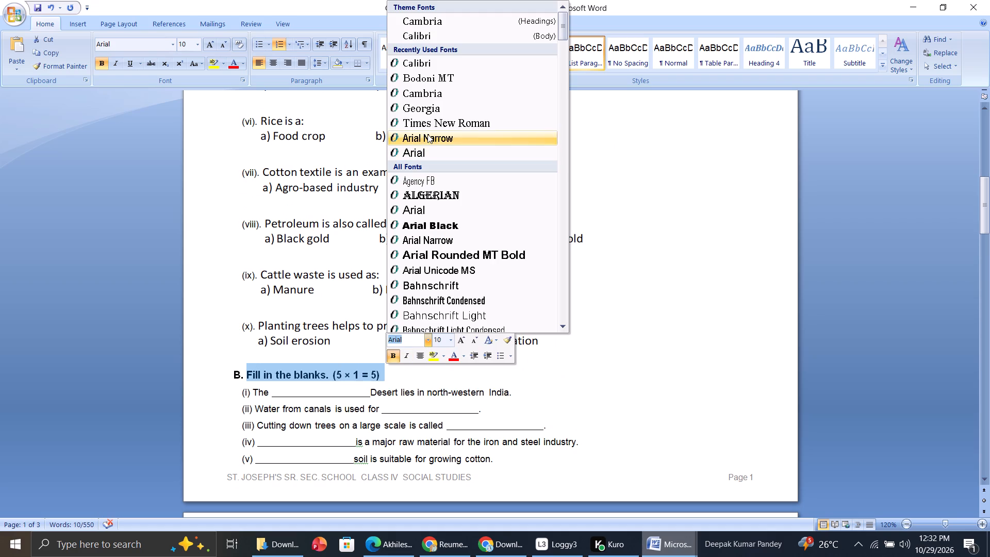
left_click(437, 64)
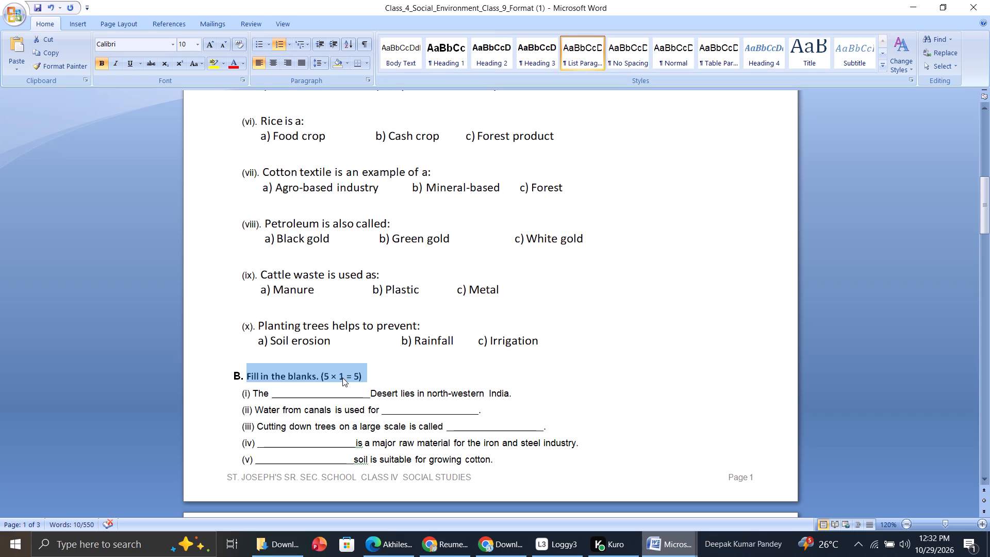
right_click(342, 378)
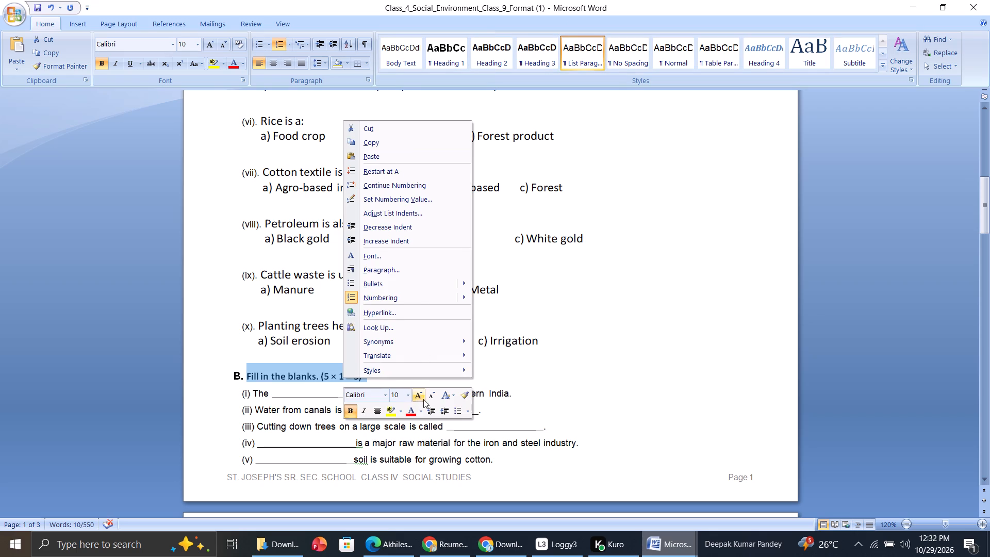
double_click(418, 395)
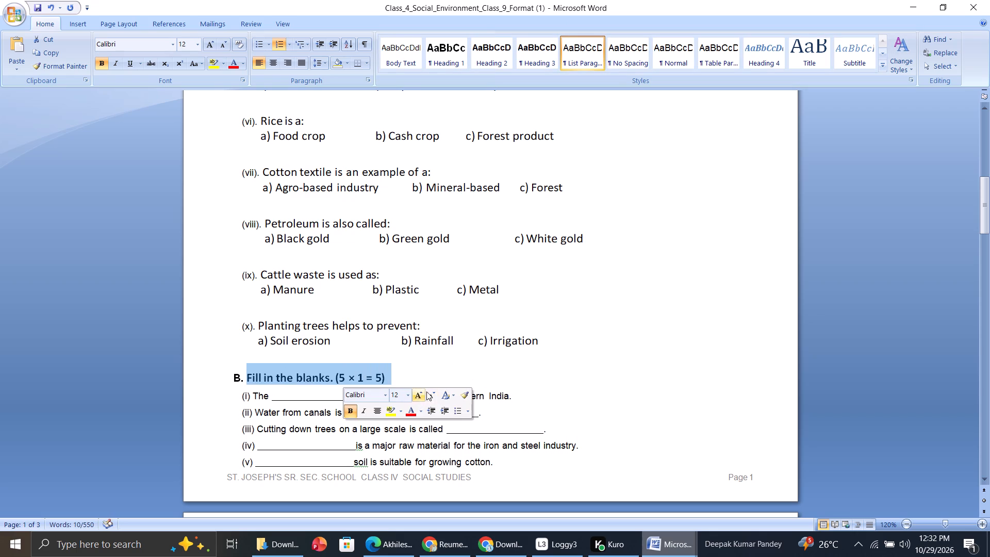
left_click(491, 364)
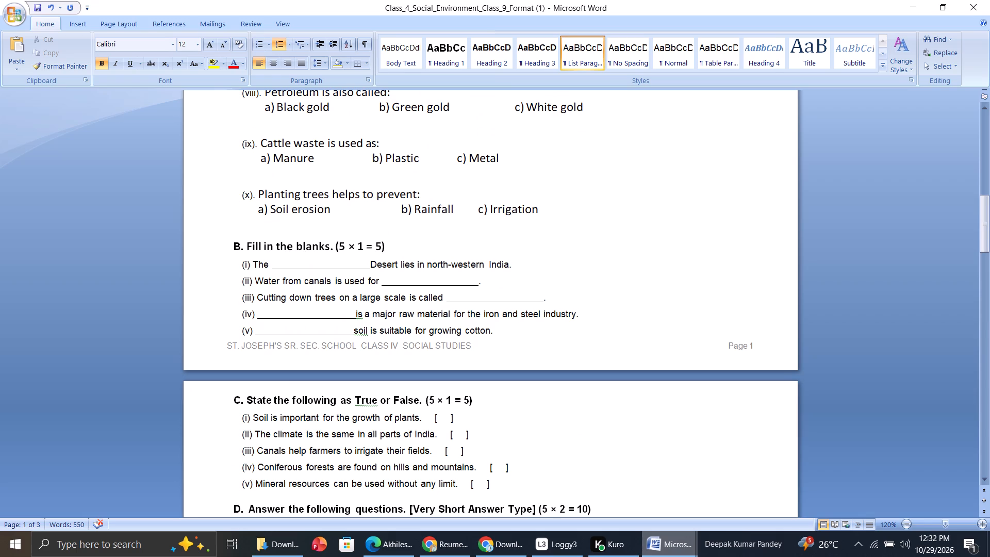
Format the five fill-in-the-blank sentences (i) to (v) of section B in Calibri size 12.
left_click_drag(251, 264, 493, 331)
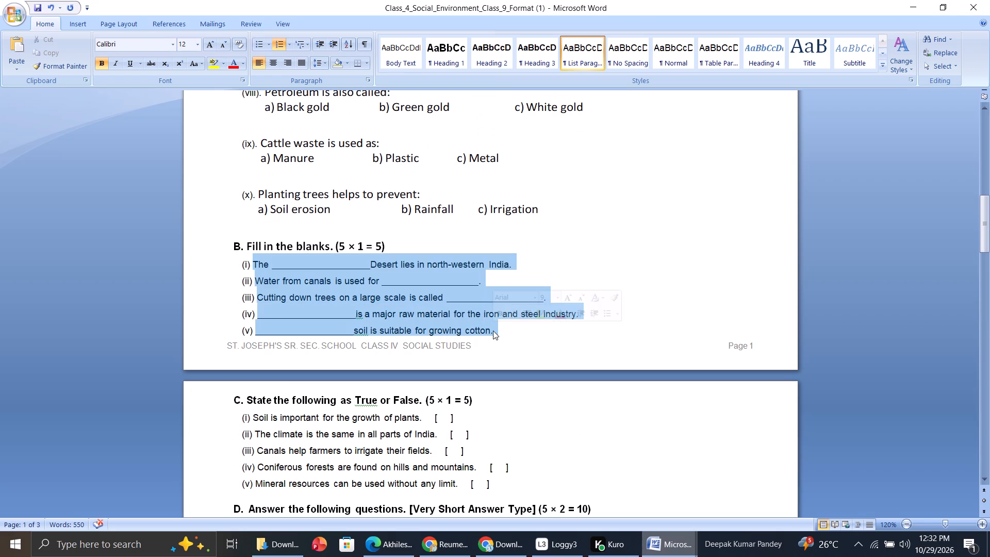
left_click(534, 298)
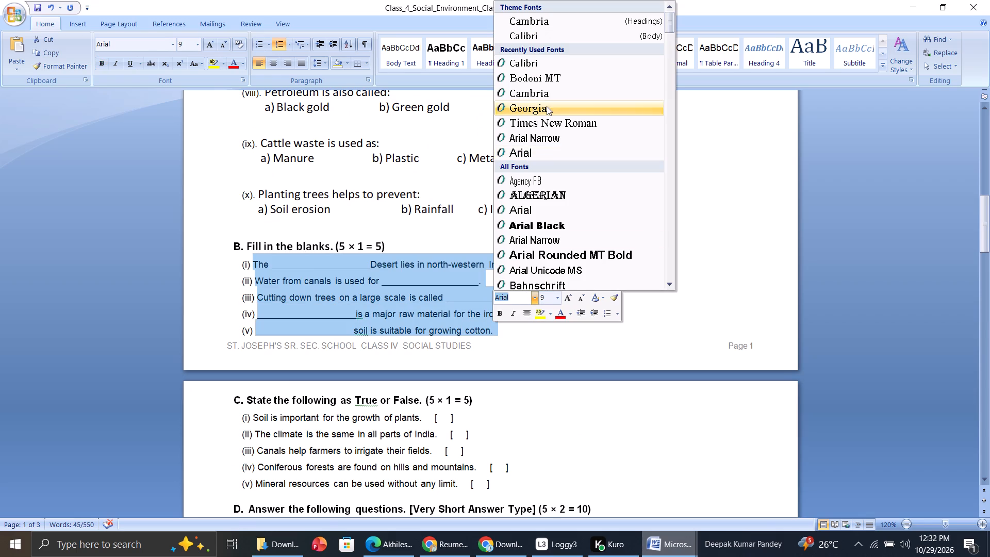
left_click(537, 66)
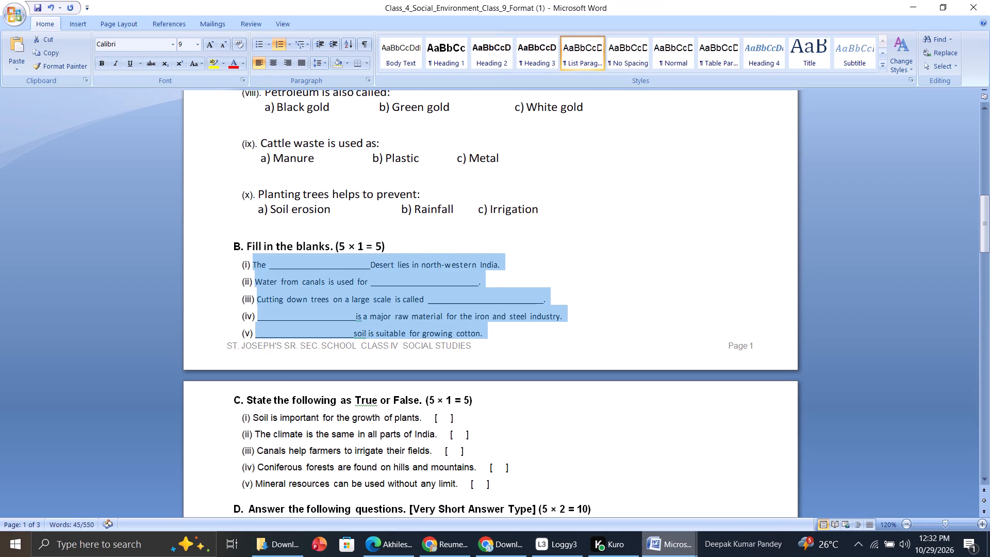
right_click(418, 304)
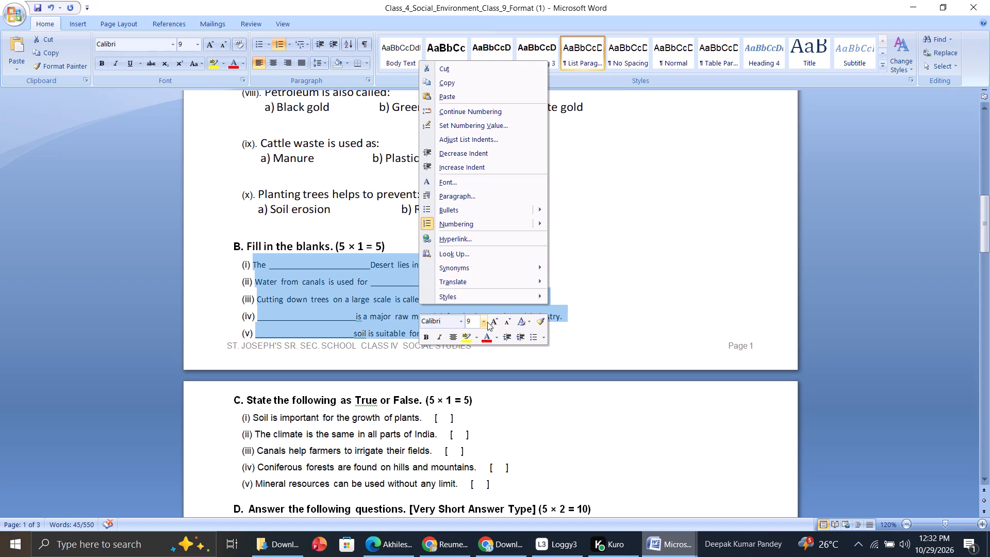
left_click(495, 320)
left_click(495, 320)
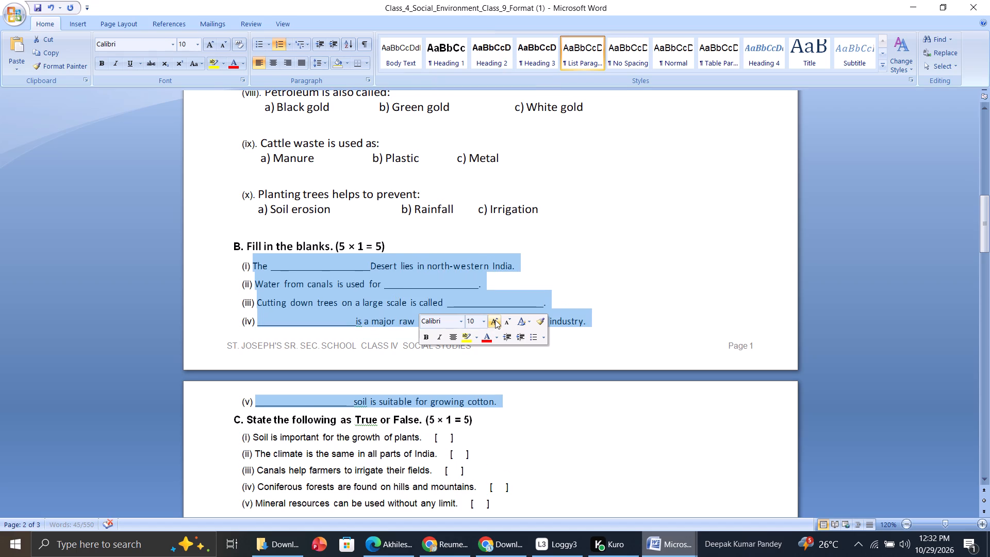
left_click(495, 320)
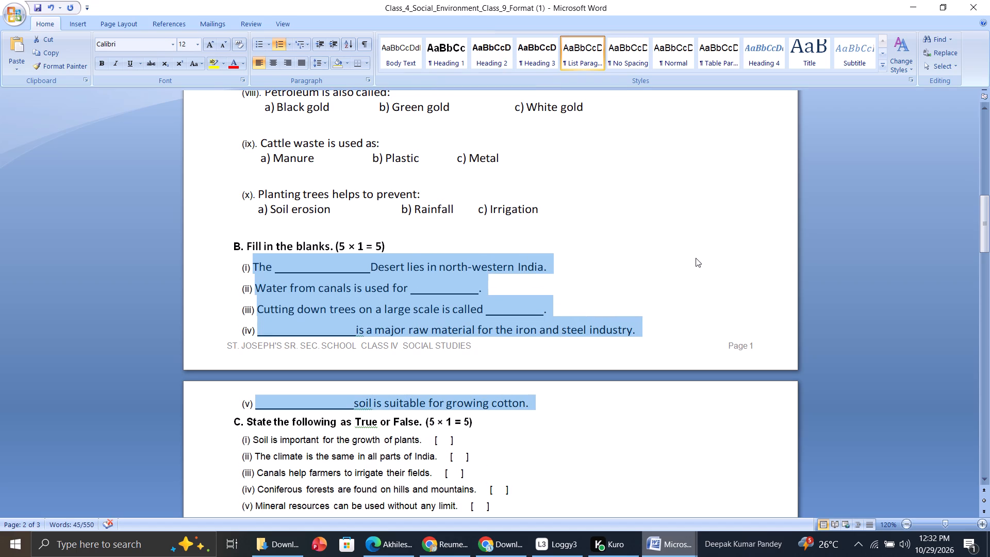
left_click(696, 258)
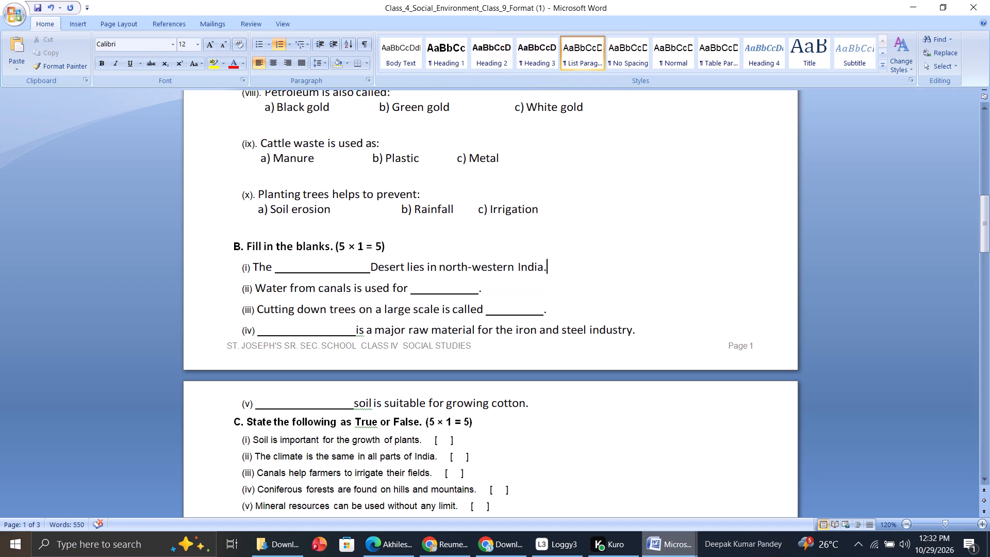
Insert two line breaks after sentence (iii) of section B and one blank line after sentence (v).
left_click(550, 310)
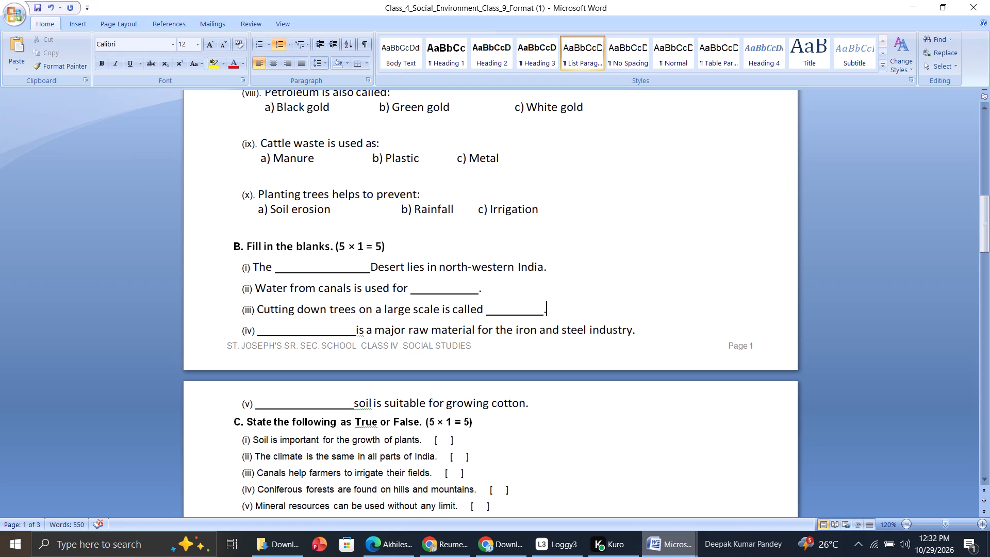
key("shift+Return")
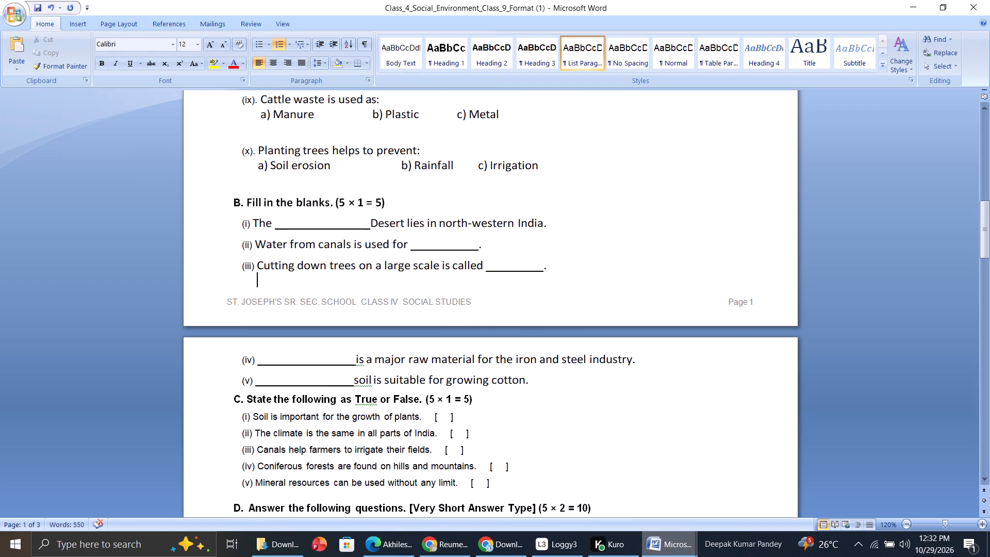
key("shift+Return")
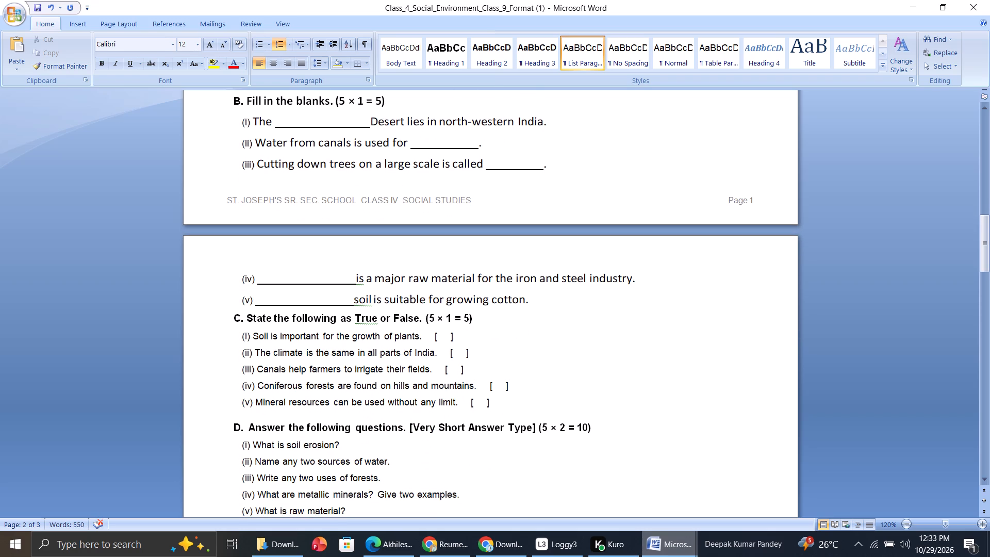
left_click(531, 297)
left_click(531, 297)
key("shift+Return")
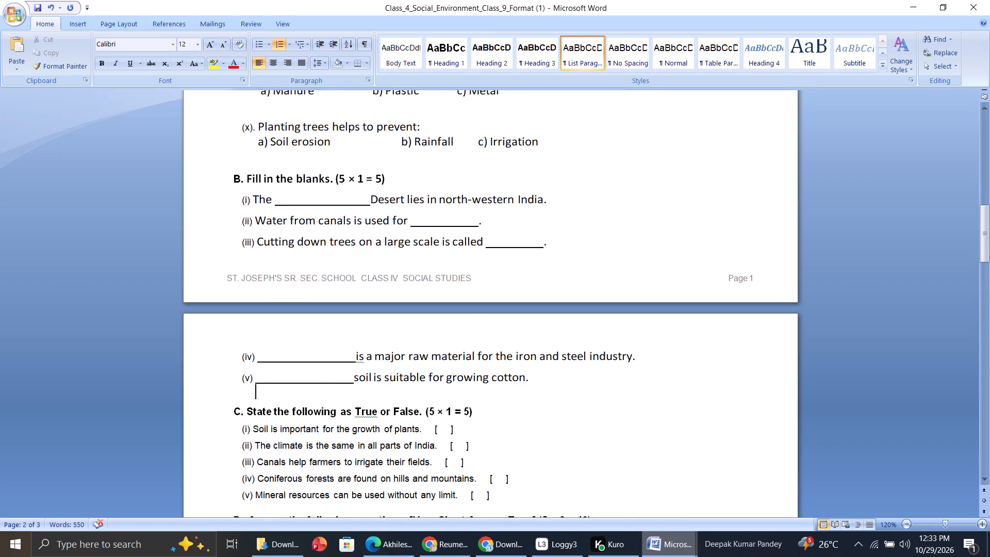
Format the section C heading, State the following as True or False. (5 × 1 = 5), in Calibri size 12.
left_click_drag(248, 305, 485, 297)
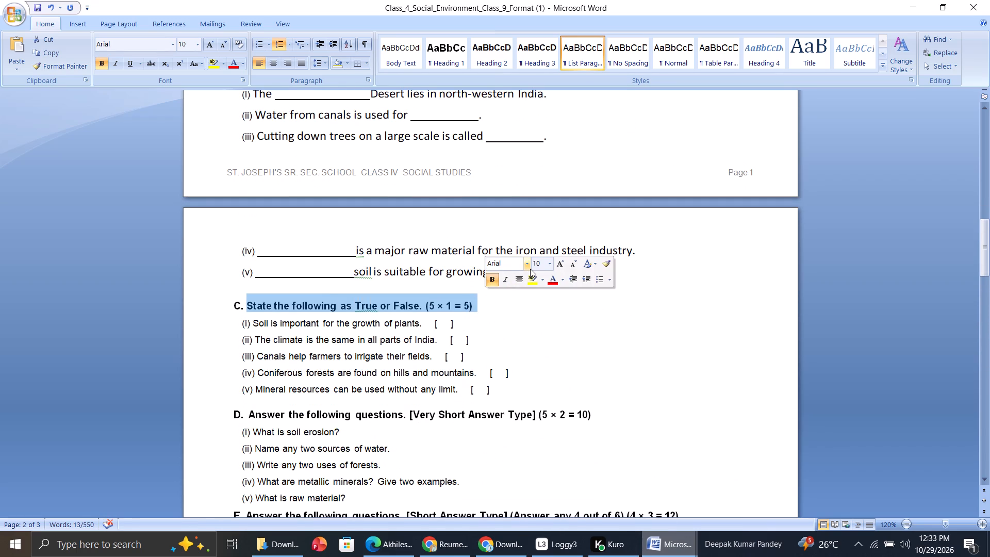
left_click(530, 269)
left_click(524, 306)
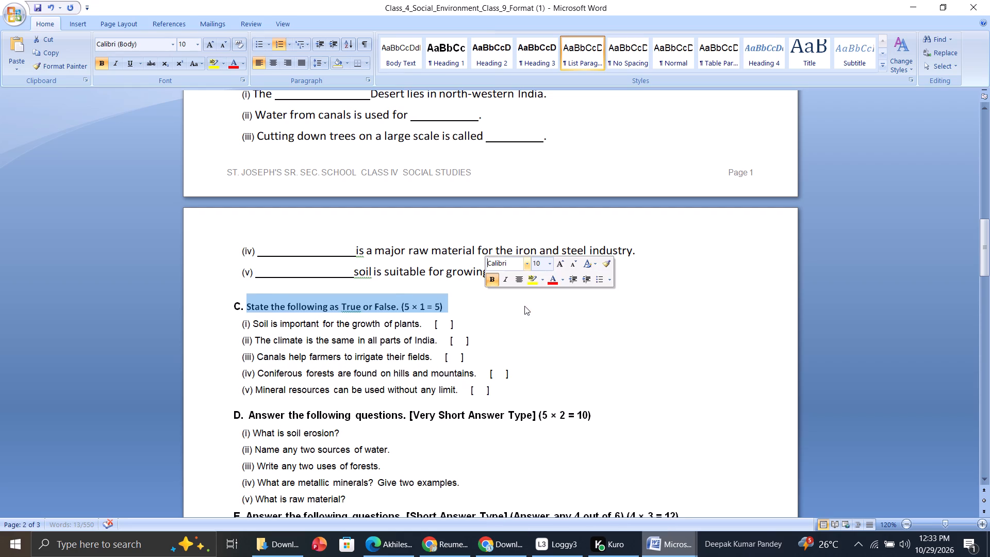
left_click(561, 264)
left_click(561, 264)
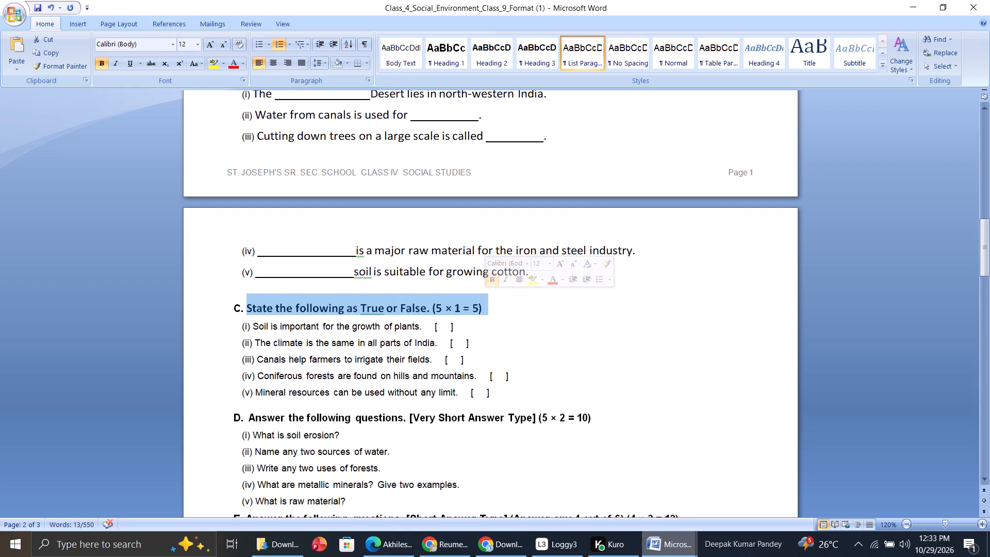
left_click(536, 323)
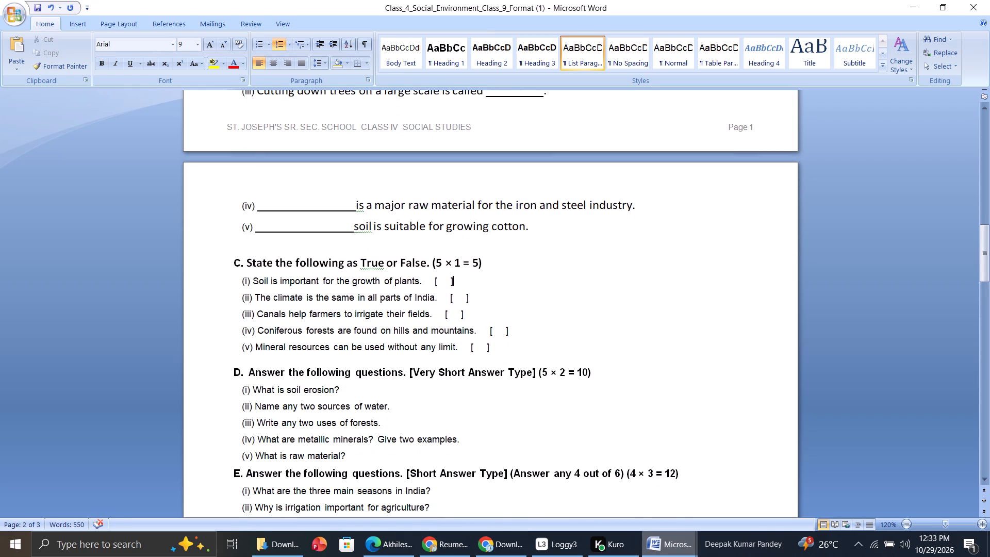
Format the five true-or-false statements (i) to (v) of section C in Calibri size 12.
left_click_drag(239, 282, 510, 346)
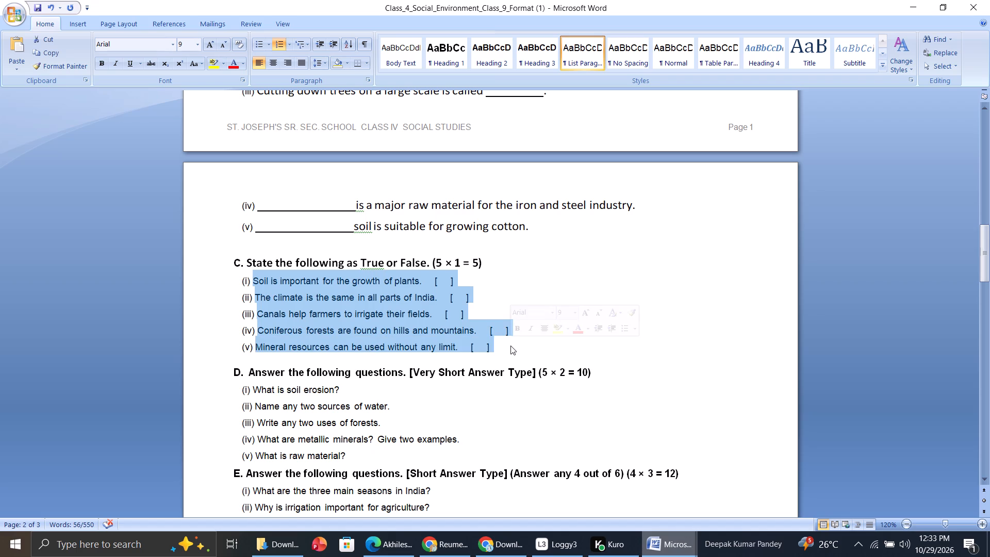
left_click(552, 309)
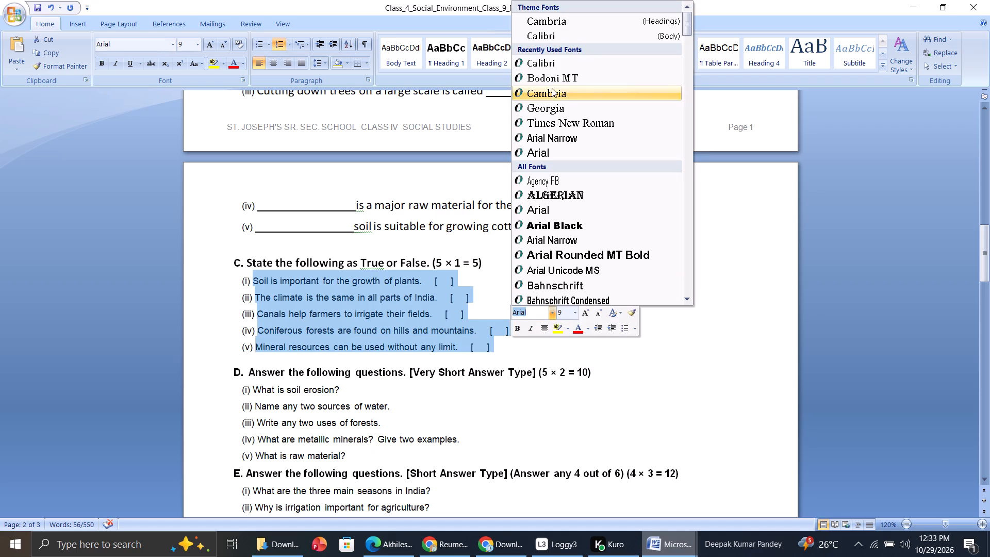
left_click(548, 65)
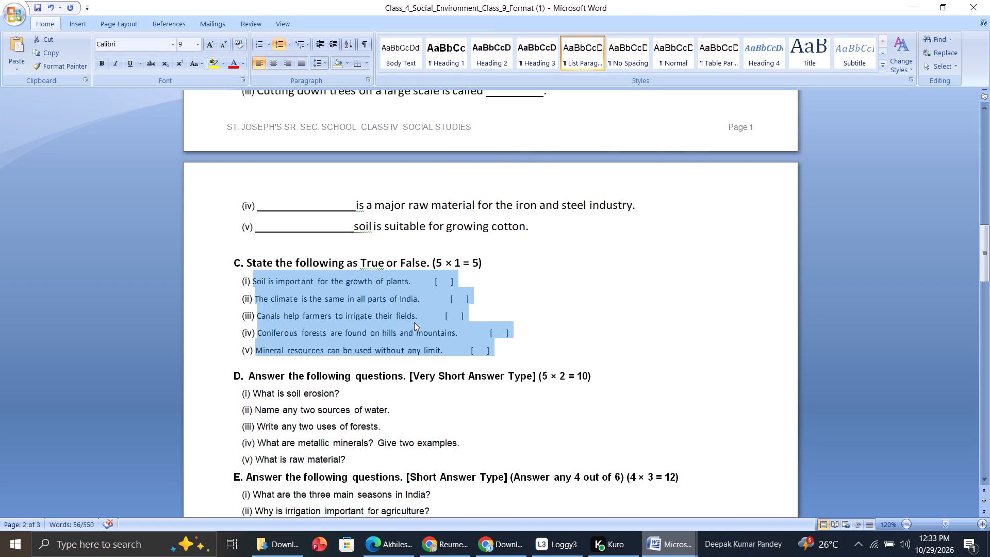
right_click(414, 322)
left_click(492, 341)
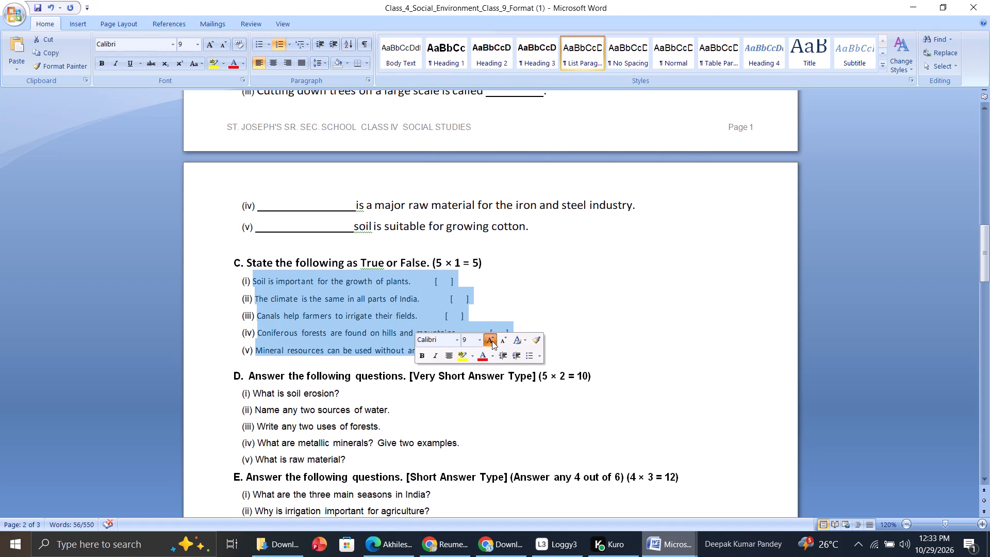
left_click(492, 341)
left_click(492, 341)
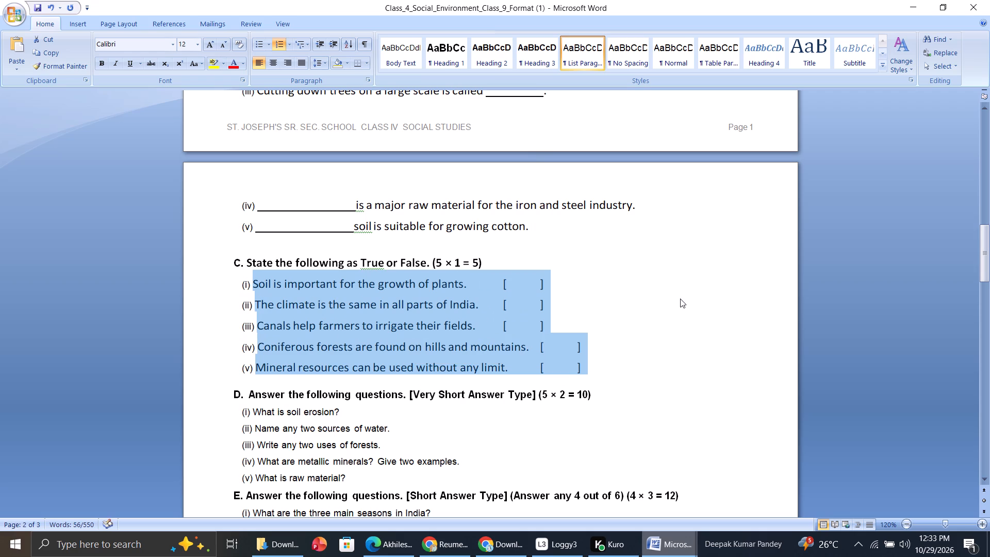
left_click(680, 299)
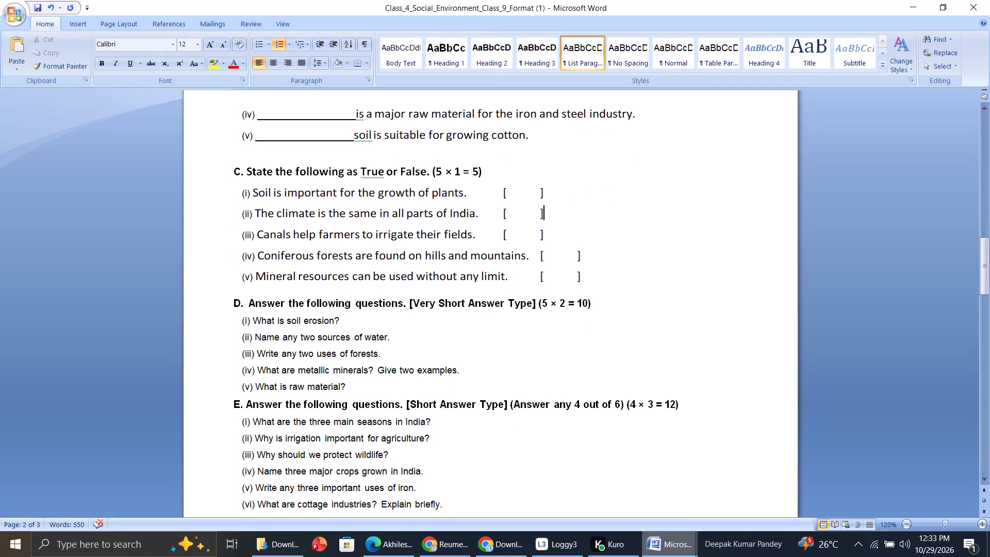
Format the section D heading, Answer the following questions. [Very Short Answer Type] (5 × 2 = 10), in Calibri size 12.
left_click(249, 302)
left_click_drag(596, 303, 292, 301)
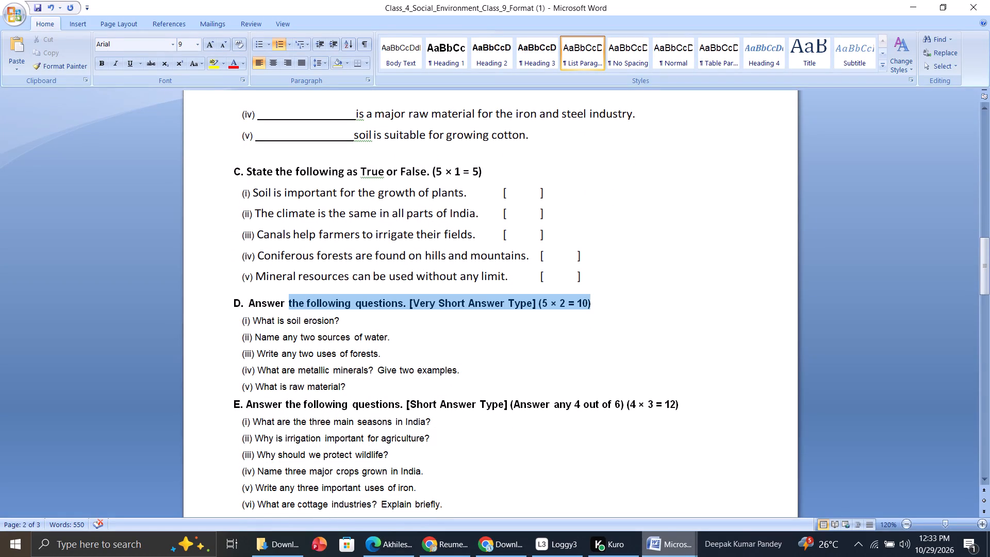
left_click_drag(292, 301, 256, 304)
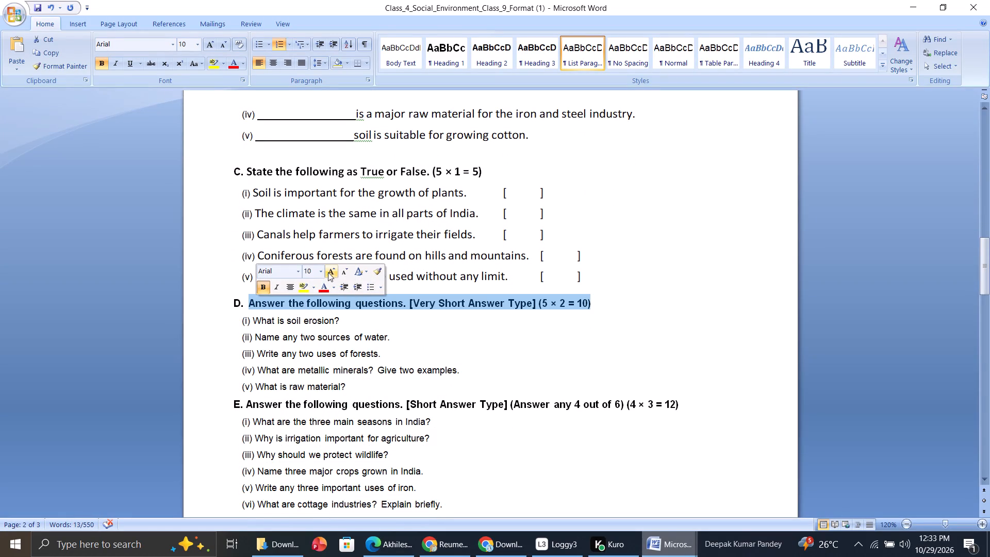
left_click(329, 272)
left_click(329, 272)
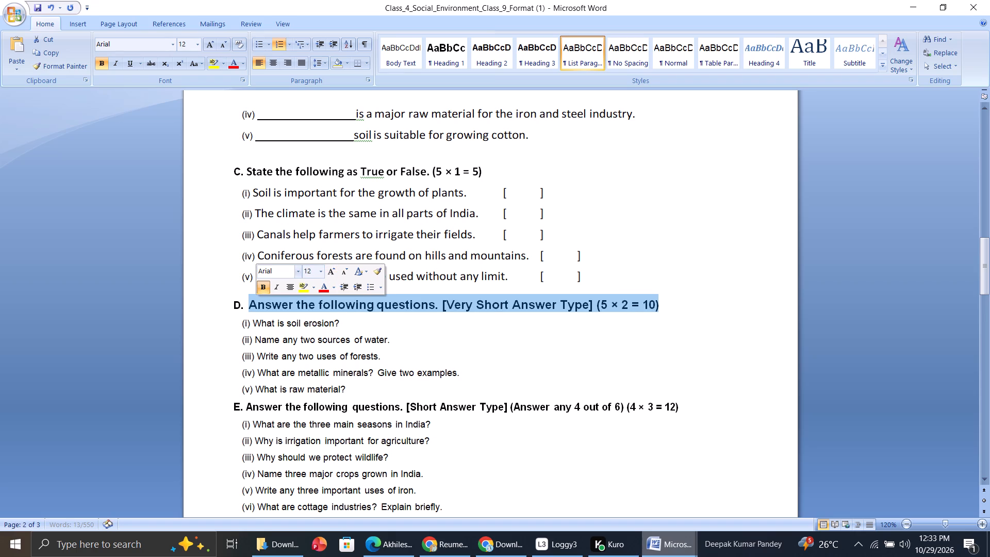
left_click(299, 272)
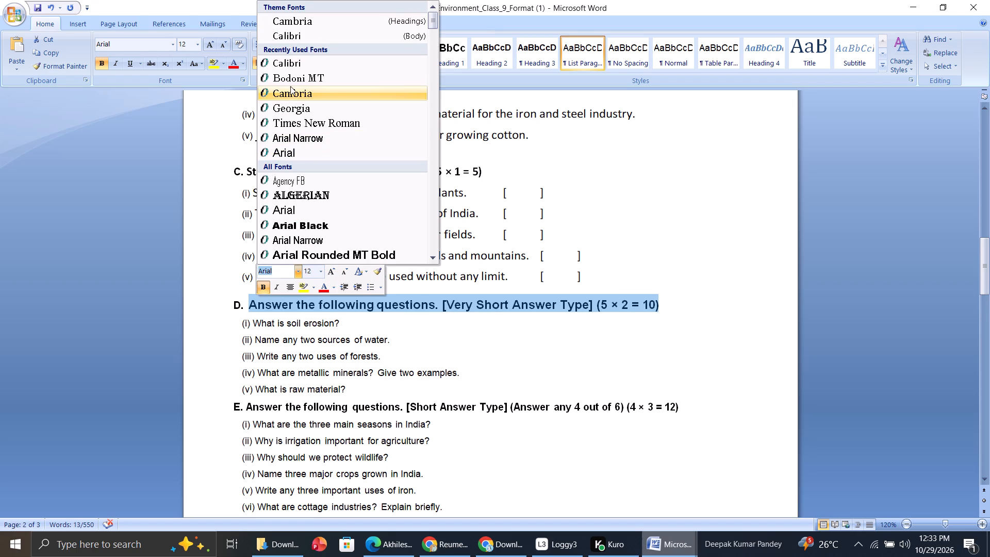
left_click(293, 68)
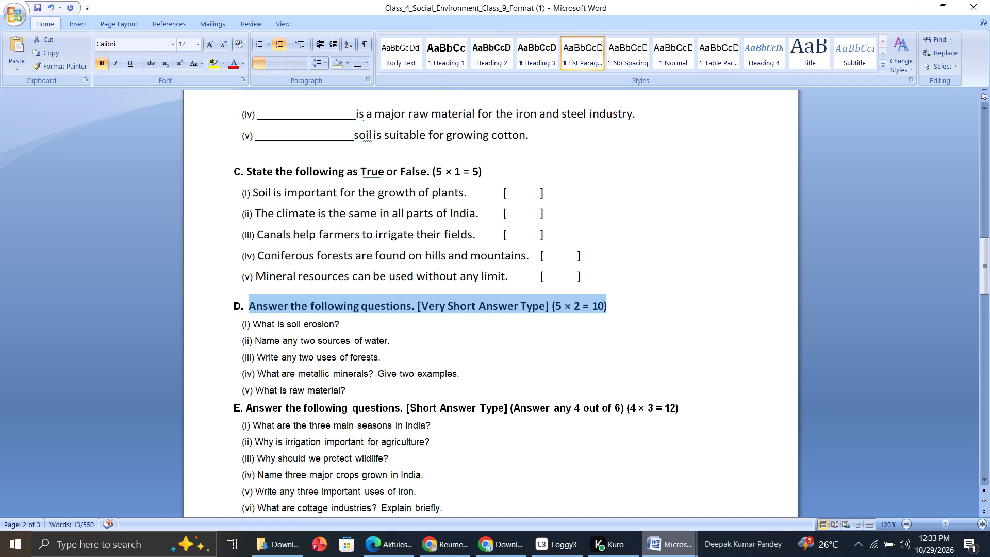
Format the five section D questions (i) to (v) in Calibri size 12 and add a blank line after question (v).
left_click_drag(235, 323, 465, 394)
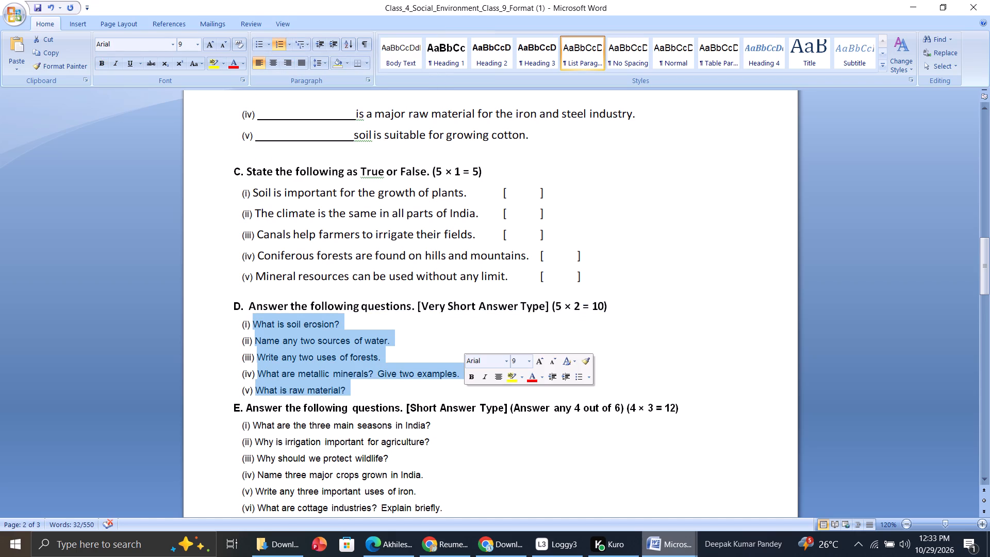
left_click(538, 362)
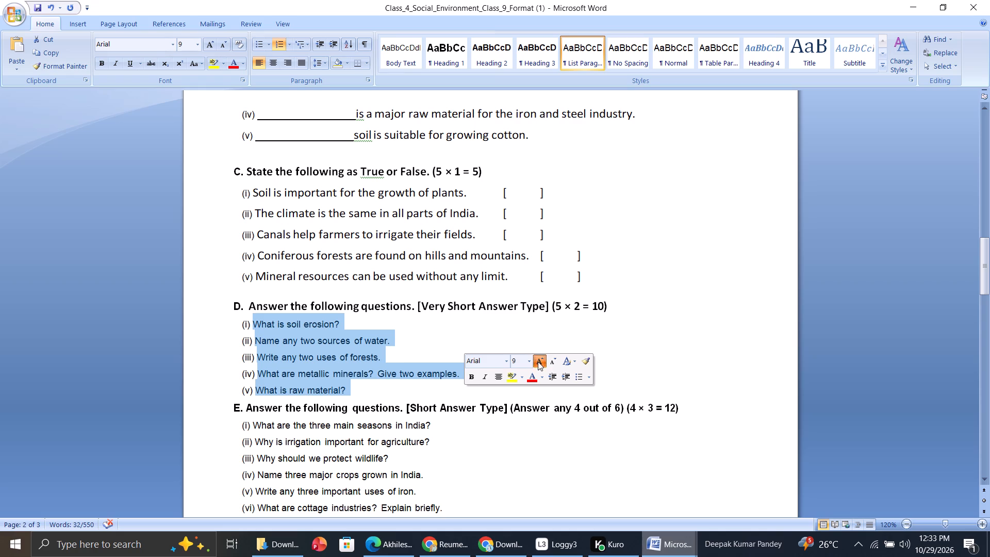
left_click(538, 362)
left_click(538, 362)
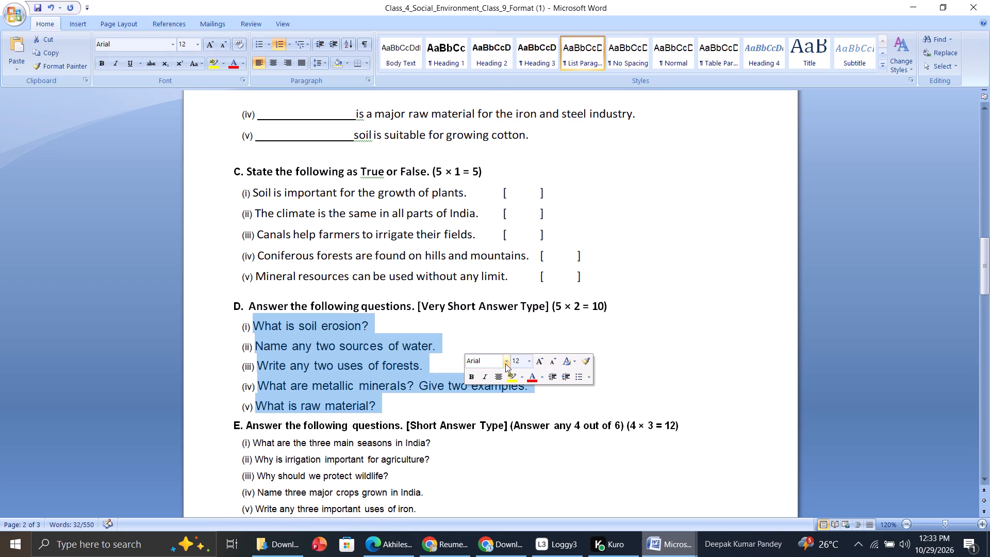
left_click(504, 364)
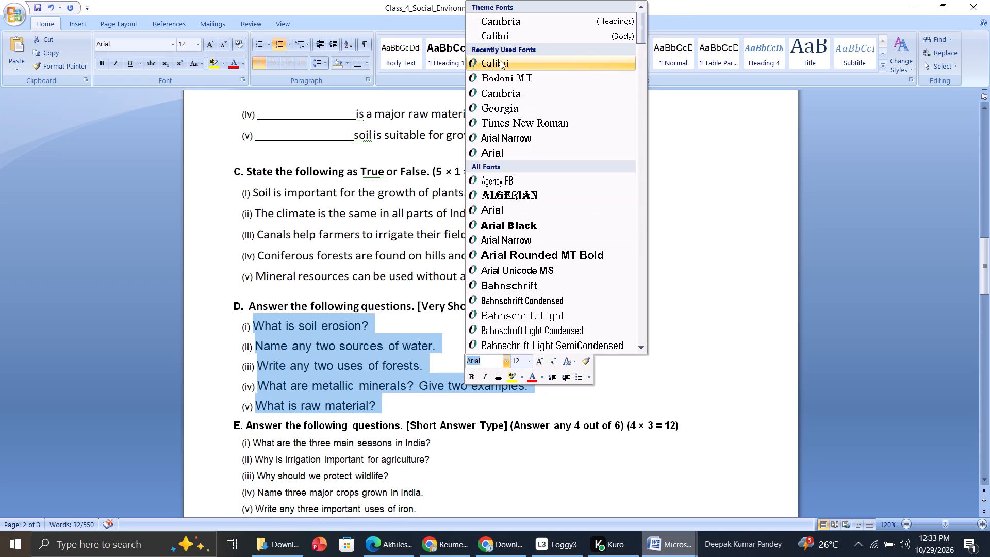
left_click(500, 60)
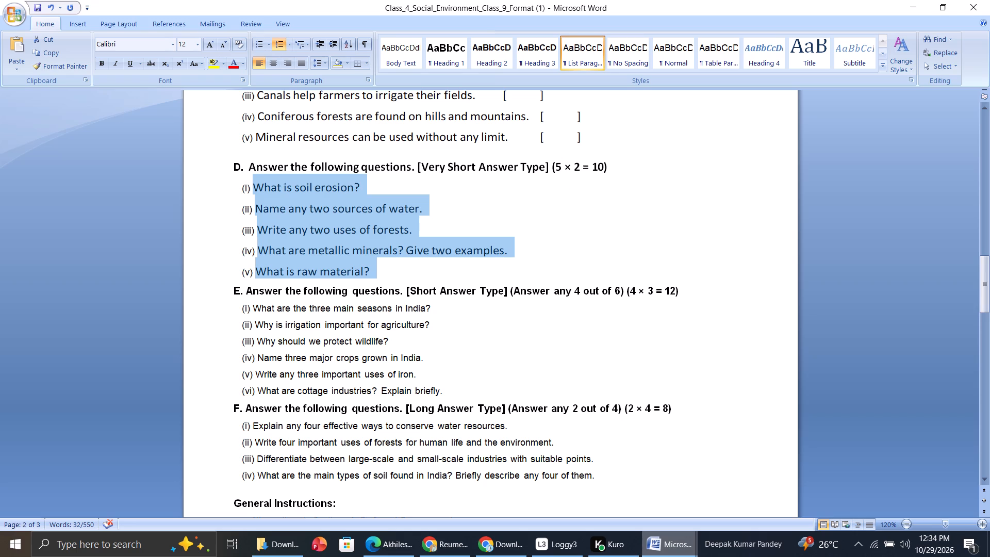
left_click(398, 276)
key("shift+Return")
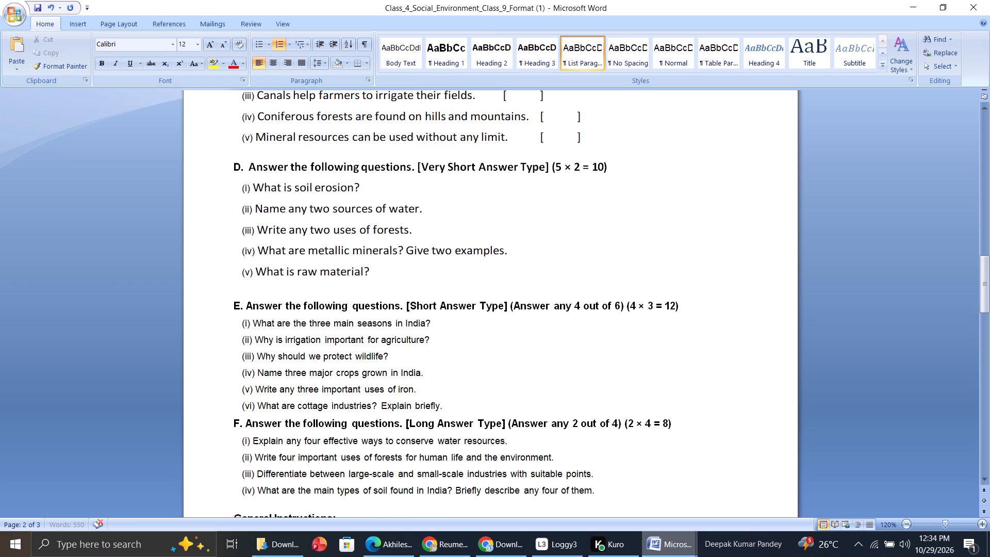
Format the section E heading, Answer the following questions. [Short Answer Type] (Answer any 4 out of 6) (4 × 3 = 12), in Calibri size 12.
left_click_drag(234, 306, 607, 297)
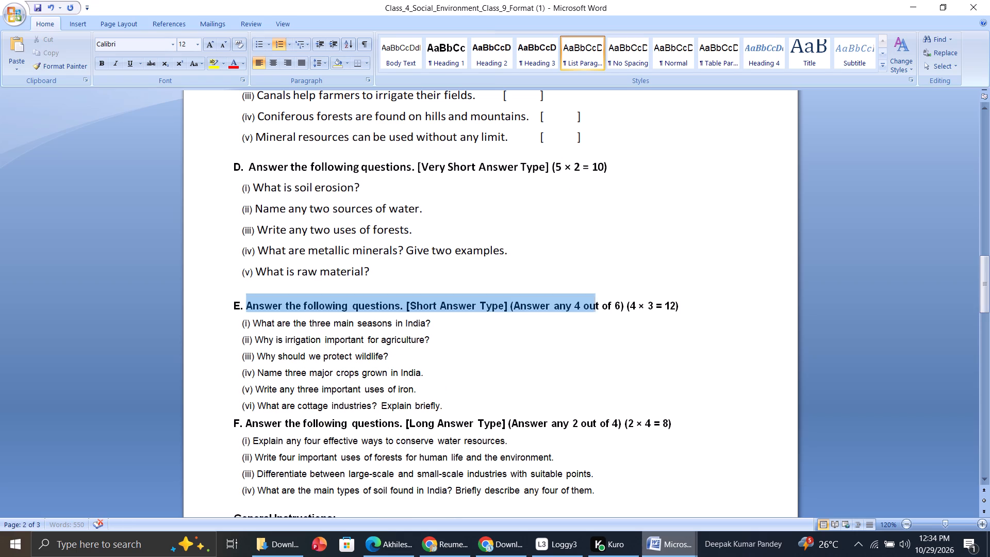
left_click_drag(607, 297, 686, 302)
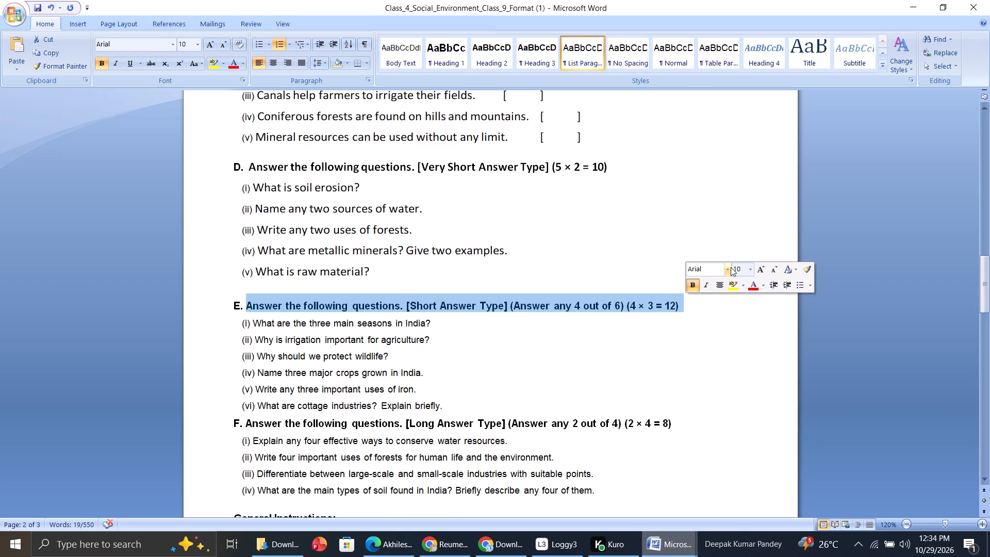
left_click(731, 267)
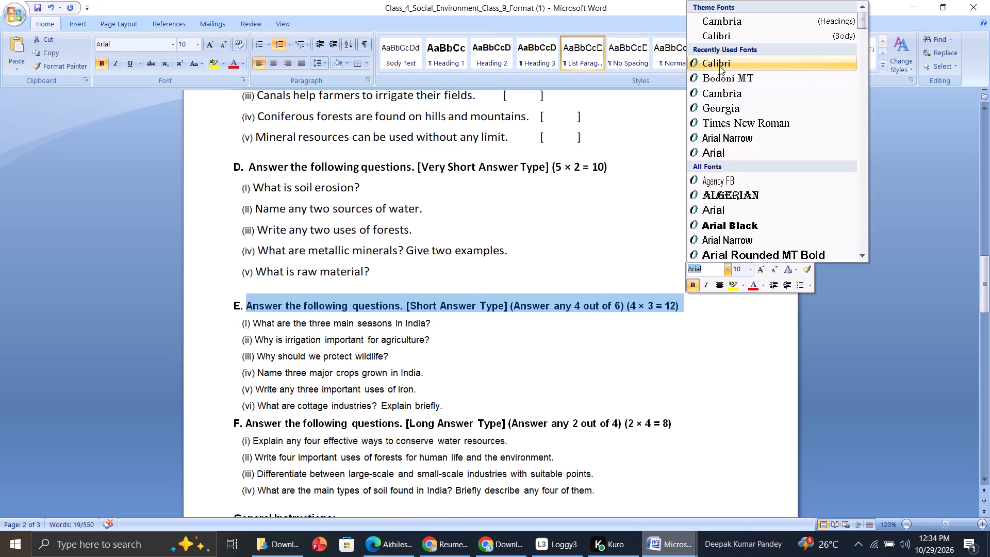
left_click(719, 65)
right_click(608, 310)
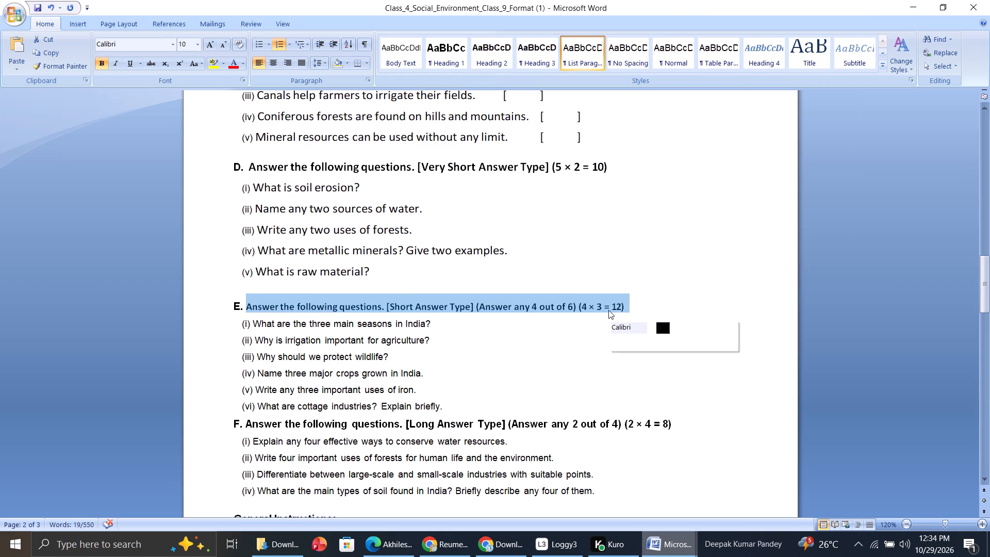
double_click(687, 330)
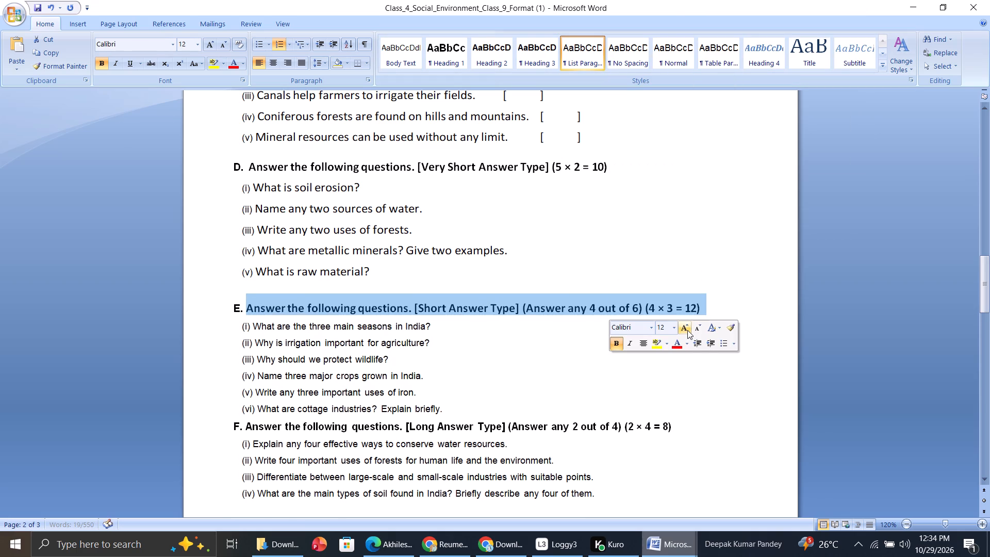
left_click(500, 365)
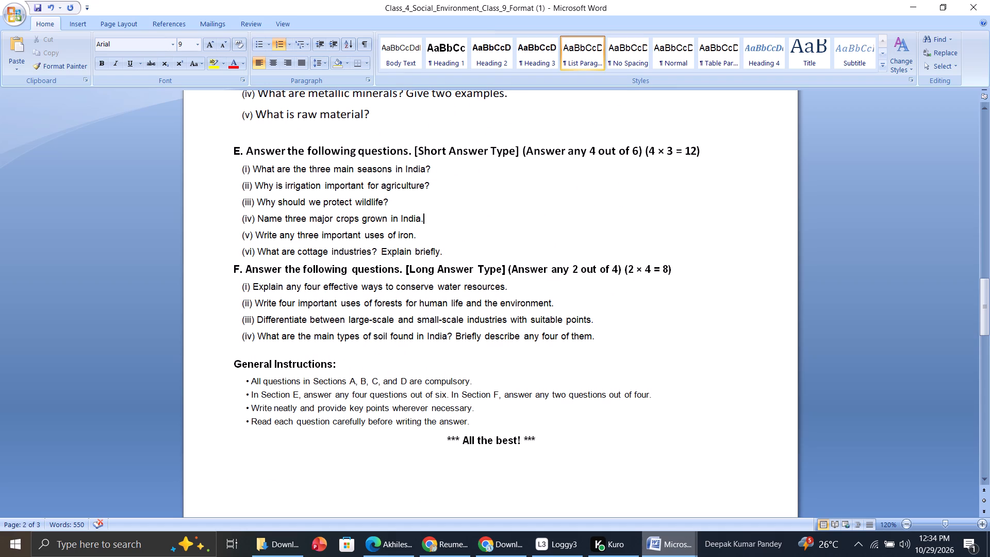
Format the six section E questions (i) to (vi) in Calibri (Body) size 12 and add a blank line after question (vi).
left_click_drag(240, 169, 441, 249)
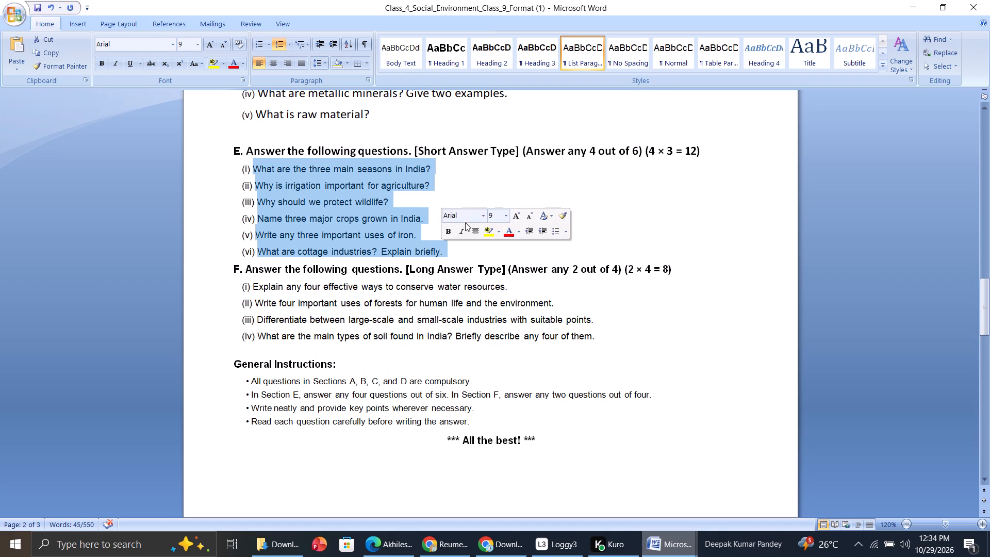
left_click(515, 219)
left_click(515, 219)
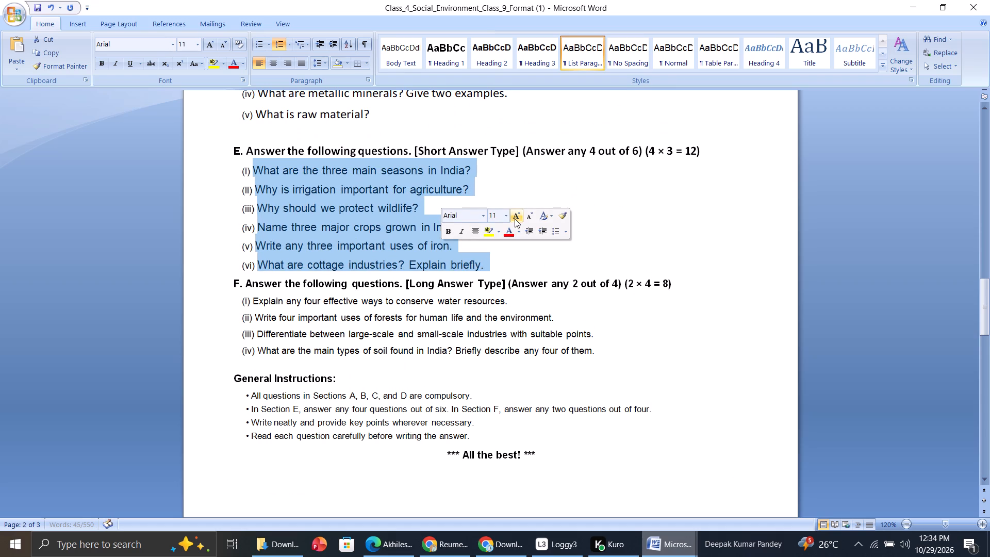
left_click(515, 219)
left_click(484, 216)
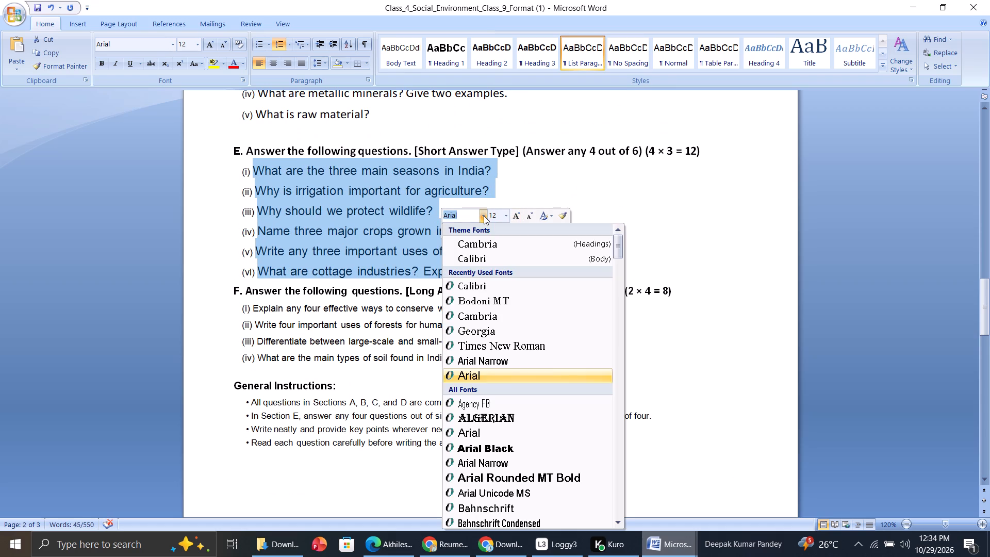
left_click(484, 259)
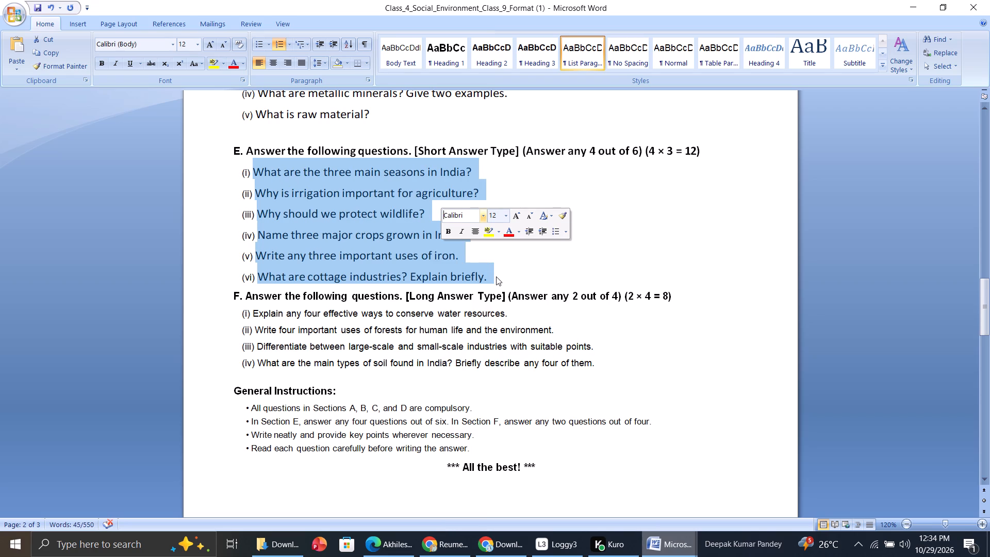
left_click(496, 276)
key("shift+Return")
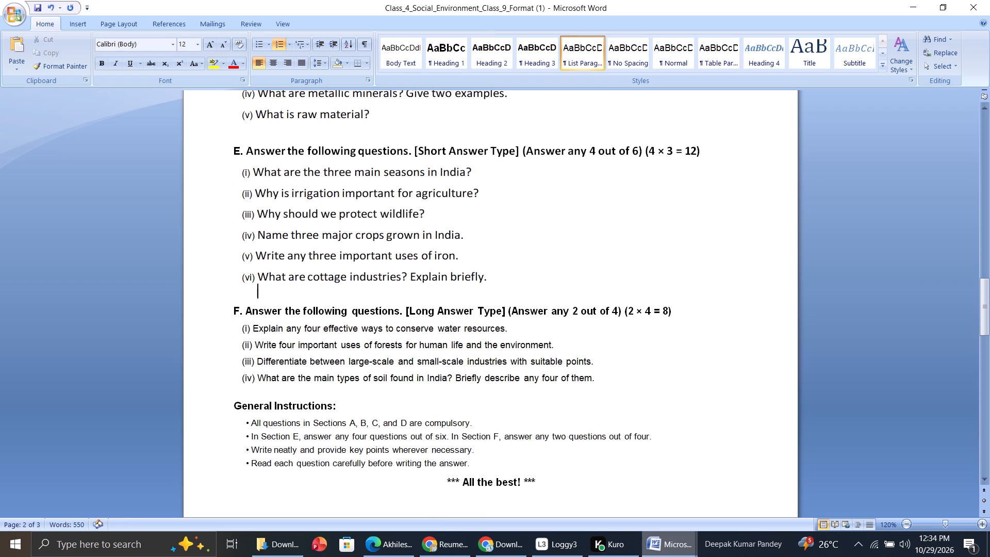
Format the section F heading, Answer the following questions. [Long Answer Type] (Answer any 2 out of 4) (2 × 4 = 8), in Calibri size 12.
left_click_drag(233, 306, 701, 305)
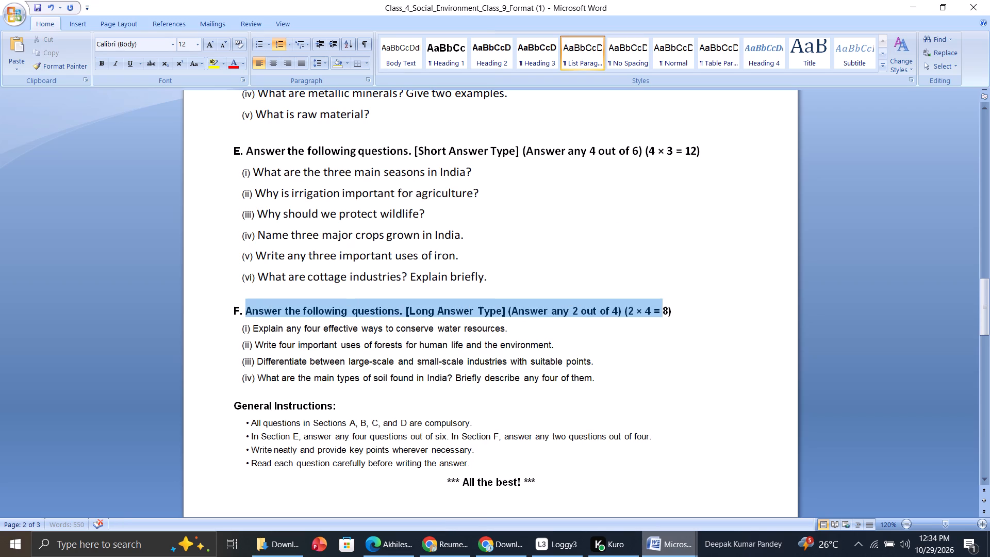
left_click_drag(701, 305, 708, 305)
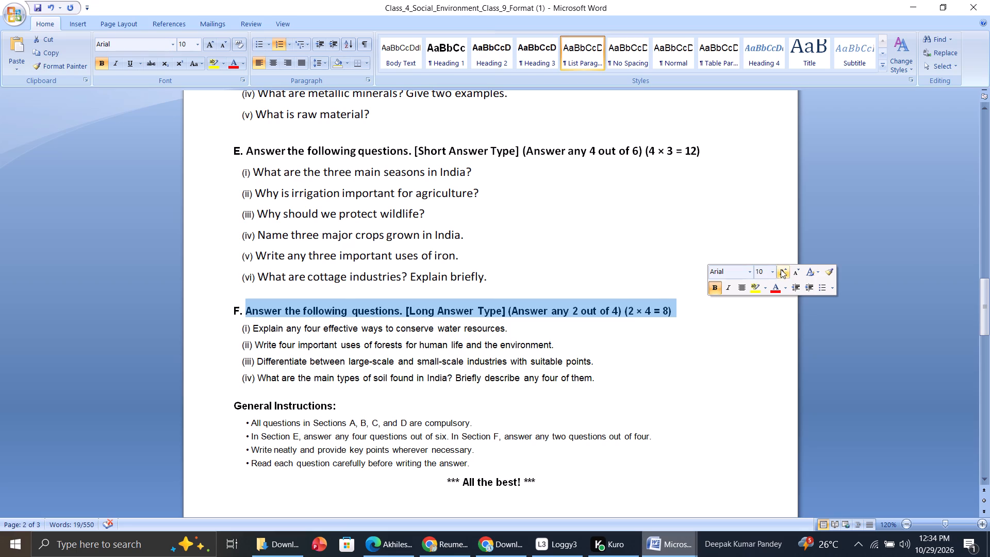
left_click(781, 269)
left_click(781, 269)
left_click(753, 272)
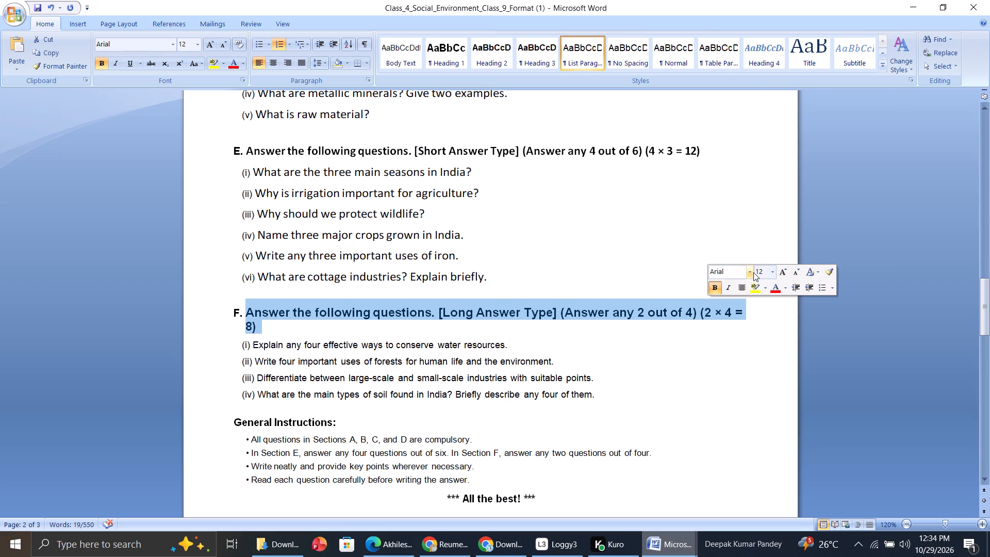
left_click(740, 59)
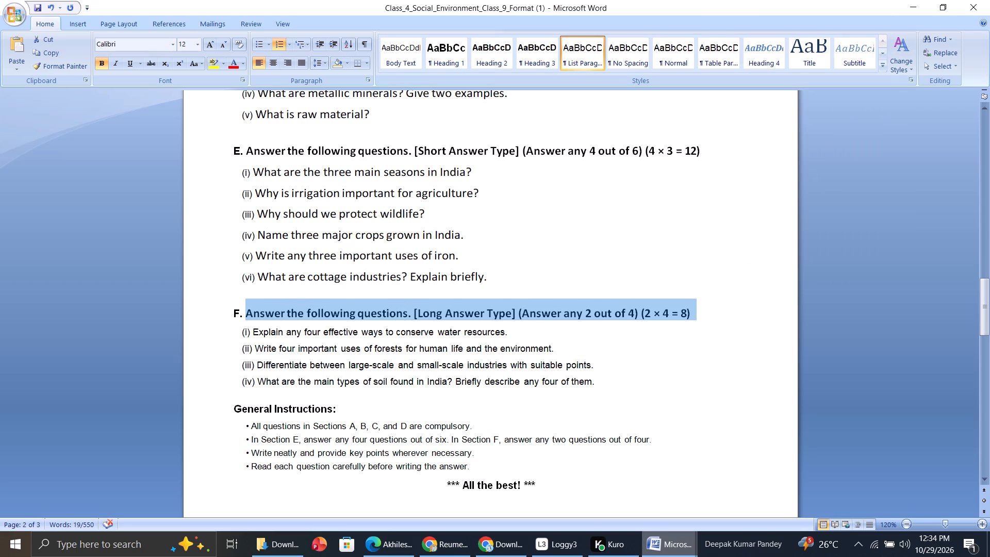
Format the four long-answer questions (i) to (iv) of section F in Calibri size 12.
left_click_drag(237, 333, 603, 391)
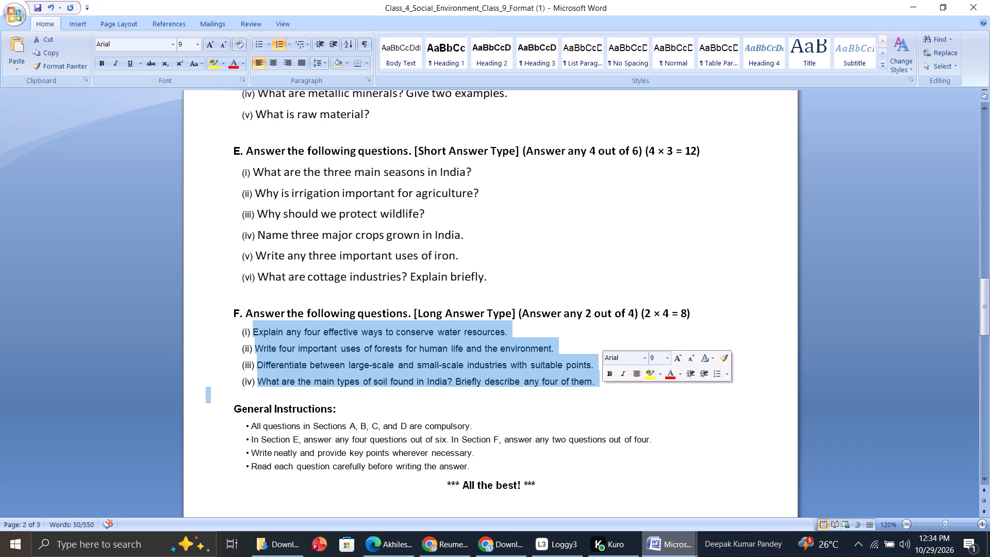
left_click(677, 360)
left_click(677, 360)
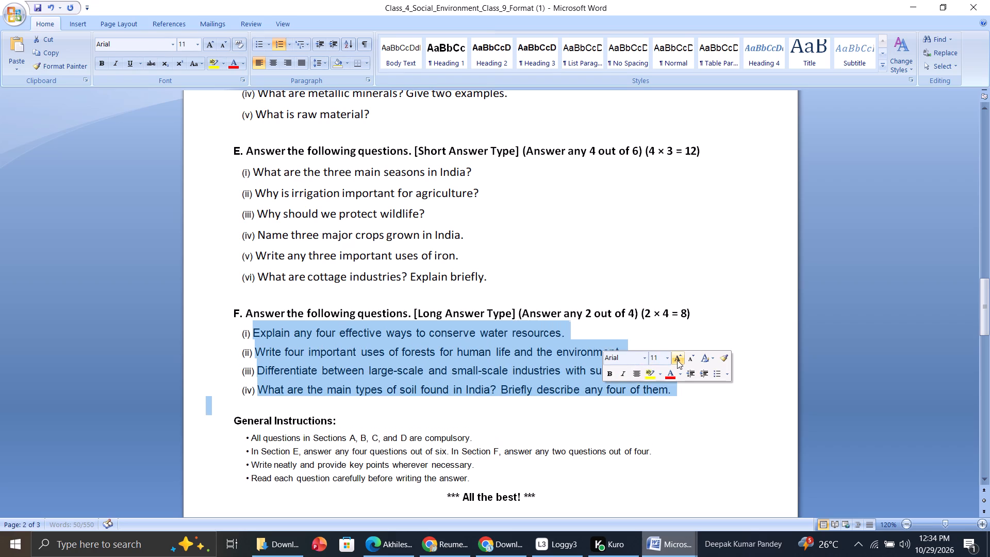
left_click(677, 360)
left_click(643, 360)
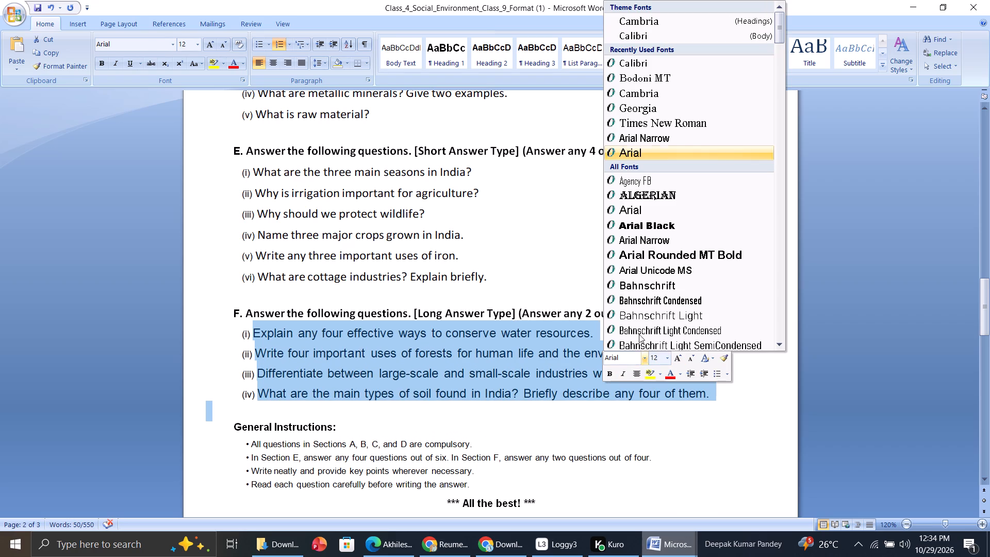
left_click(639, 64)
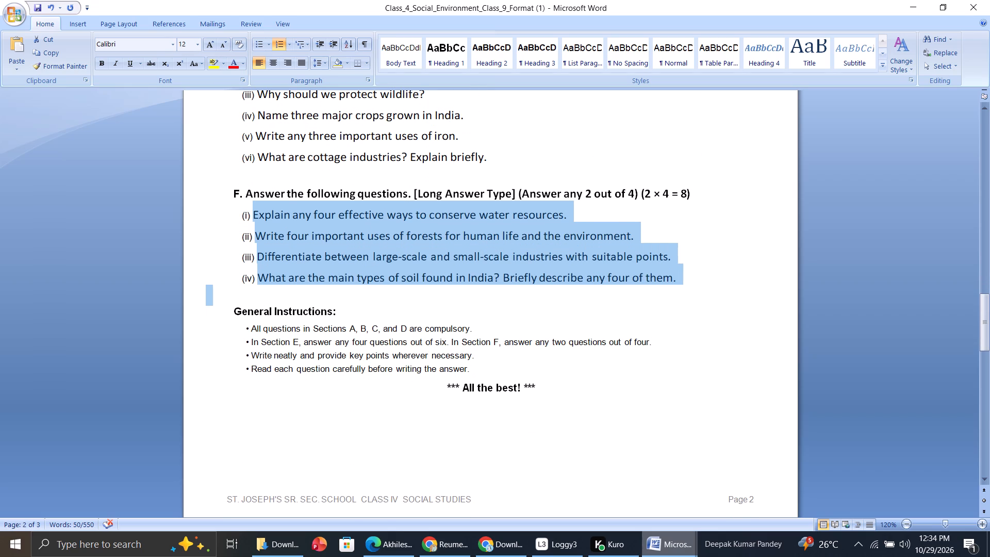
Format the General Instructions heading below section F in Calibri size 12.
left_click_drag(232, 312, 339, 312)
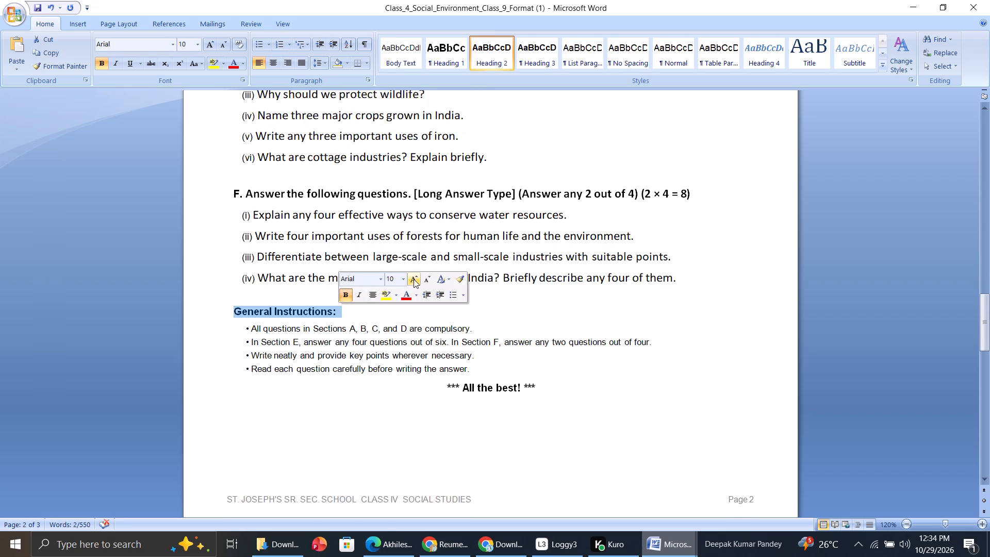
left_click(414, 279)
left_click(414, 279)
left_click(383, 280)
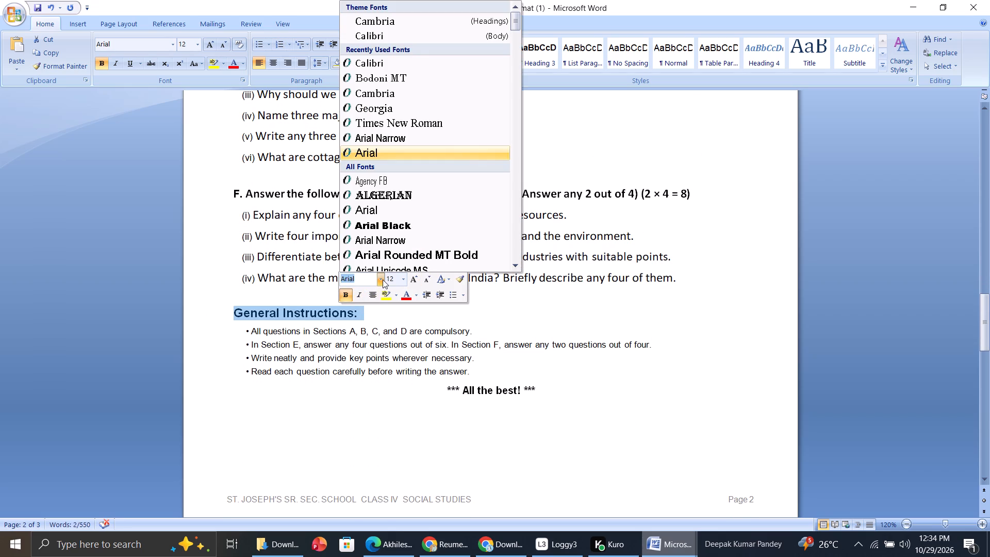
left_click(386, 67)
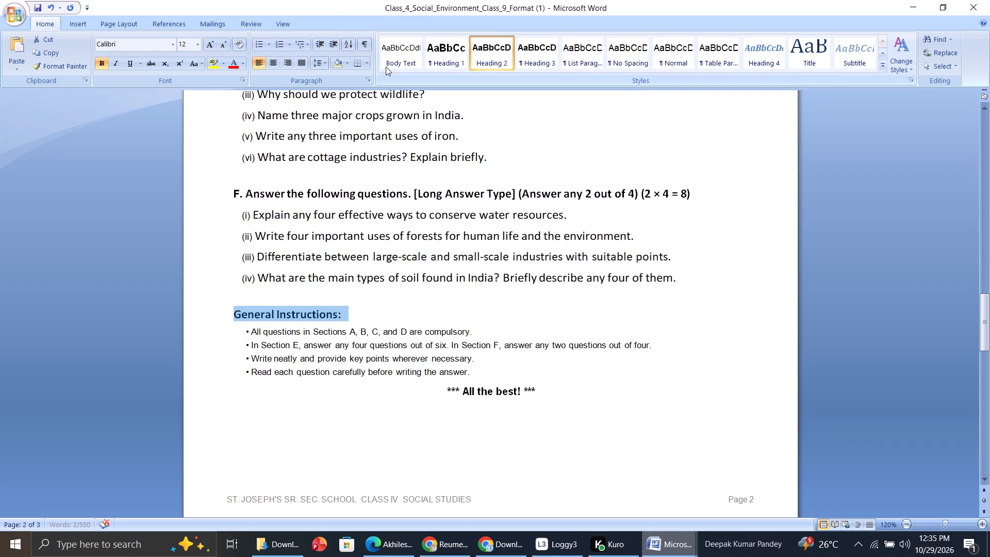
Format the four bulleted items under General Instructions in Calibri size 12.
left_click_drag(244, 332, 476, 373)
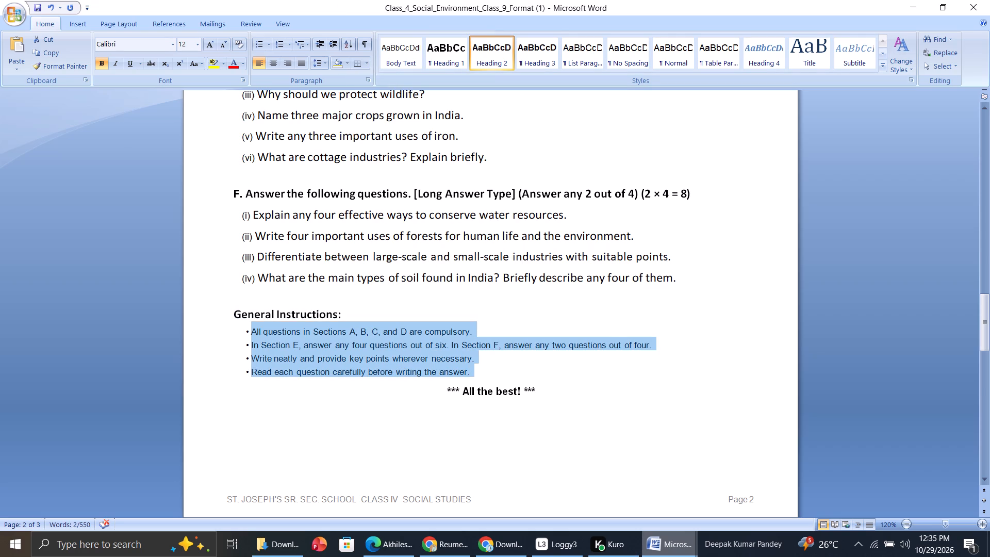
left_click_drag(476, 373, 485, 374)
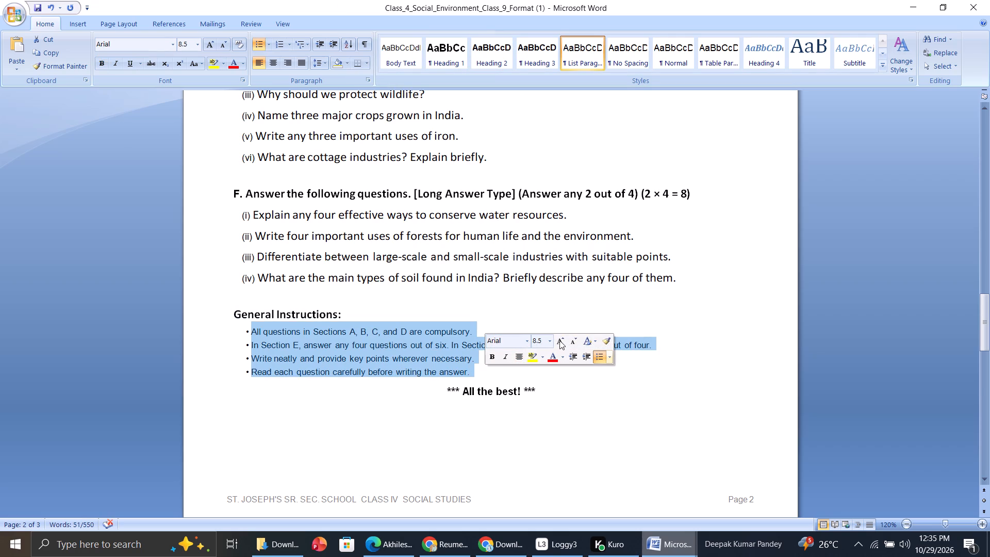
left_click(559, 340)
left_click(559, 340)
left_click(559, 340)
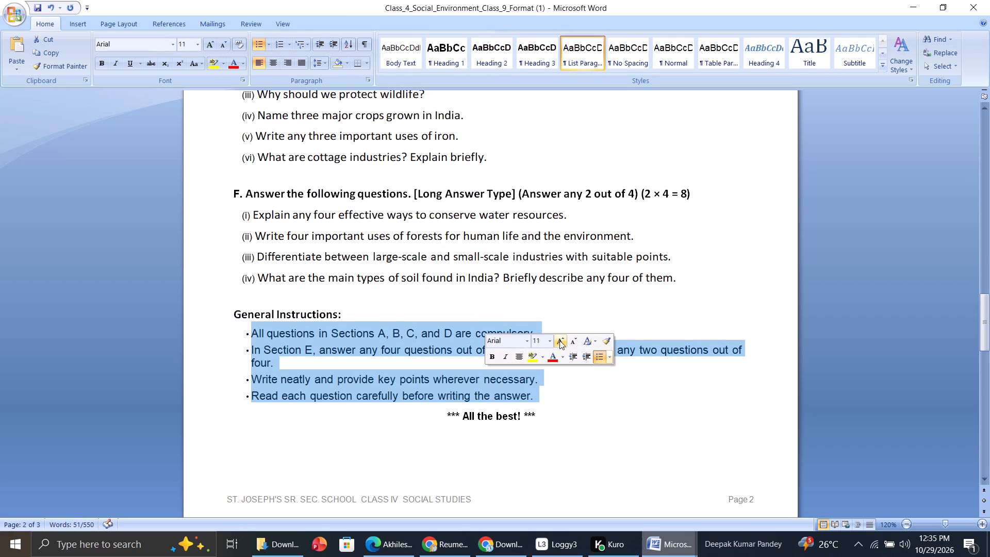
left_click(559, 340)
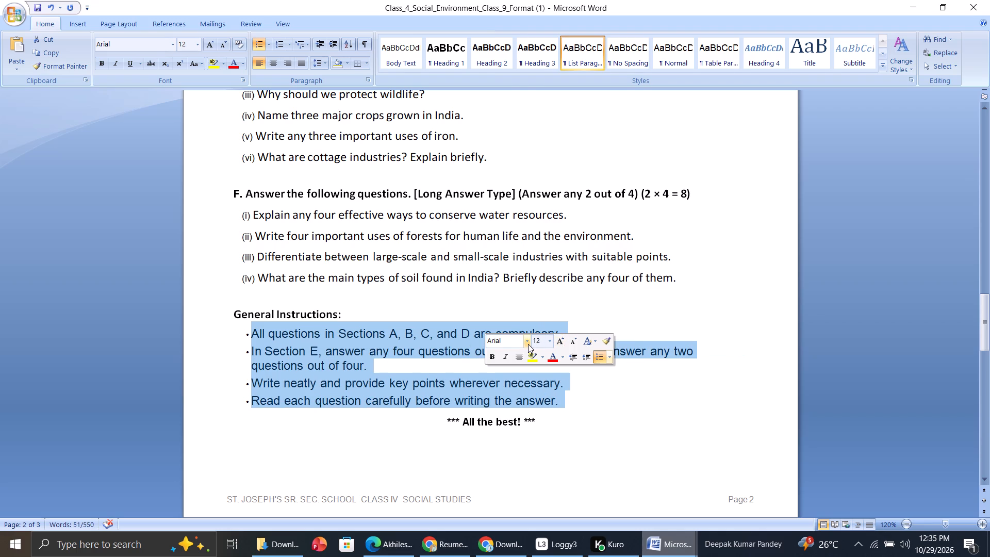
left_click(528, 344)
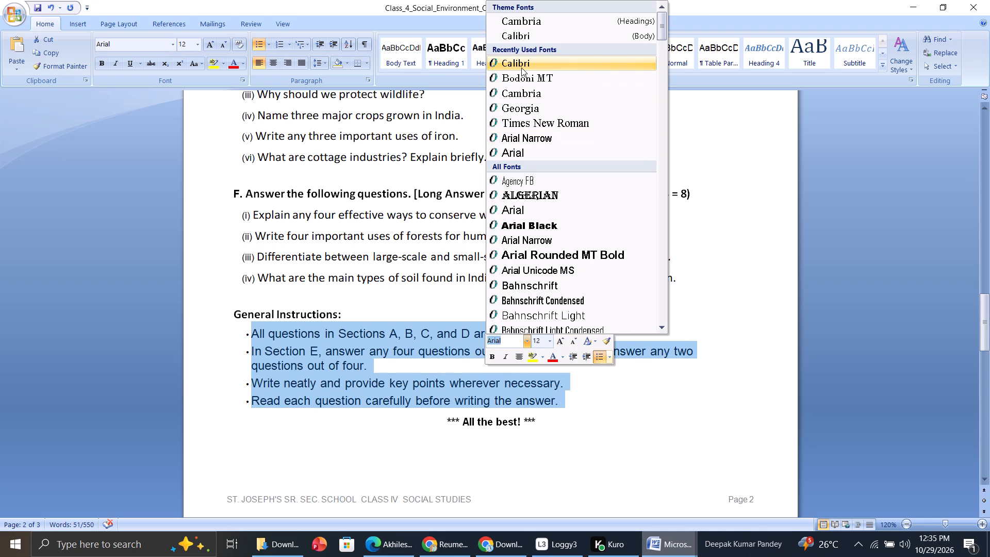
left_click(521, 68)
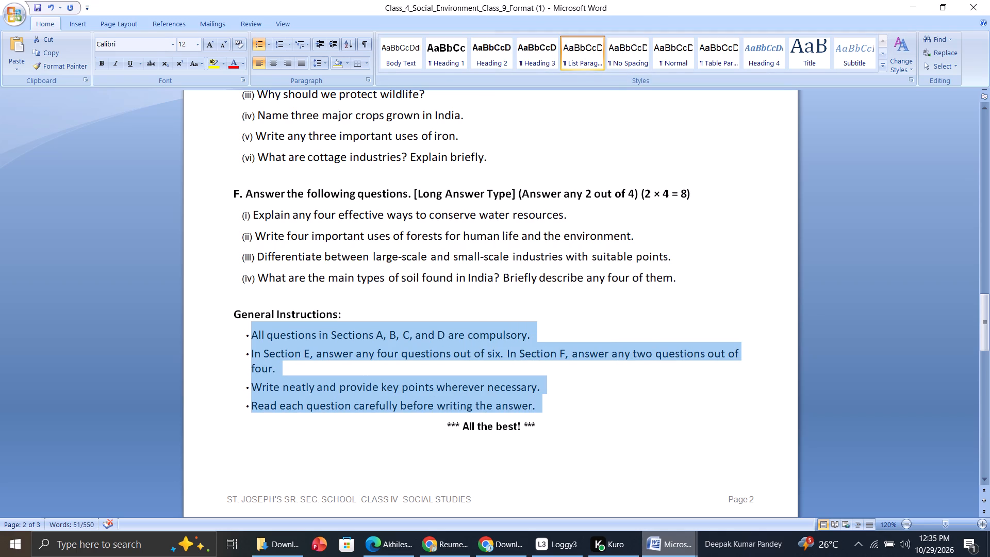
right_click(455, 335)
left_click(543, 358)
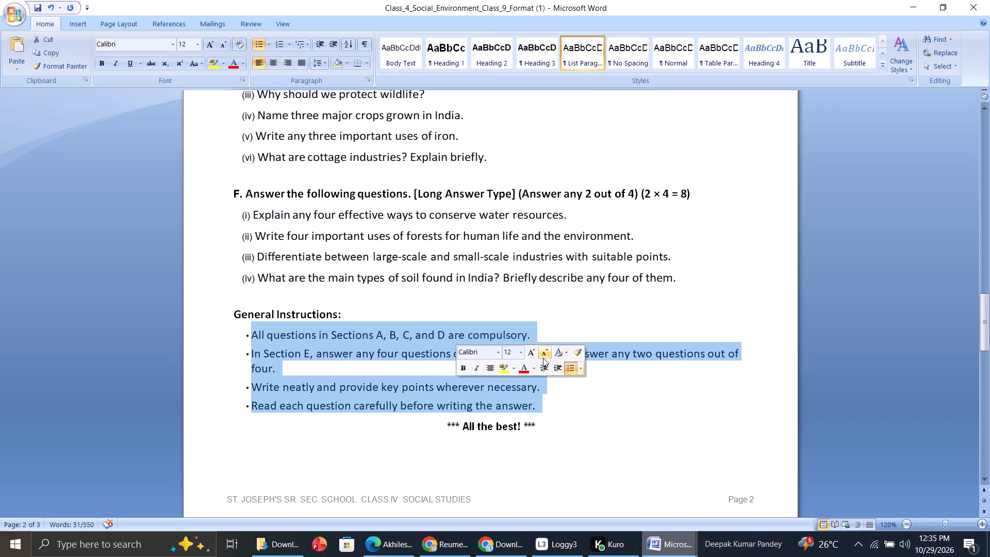
left_click(634, 425)
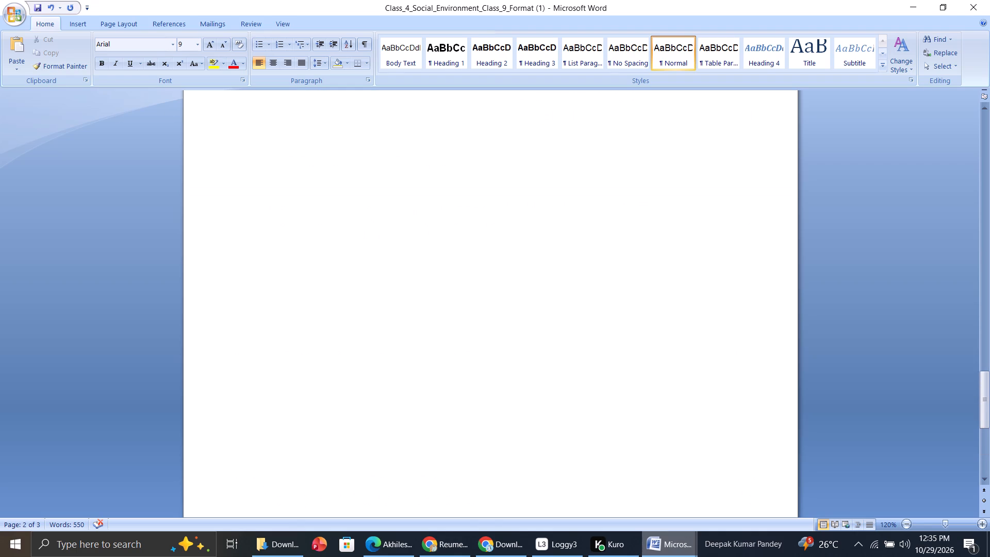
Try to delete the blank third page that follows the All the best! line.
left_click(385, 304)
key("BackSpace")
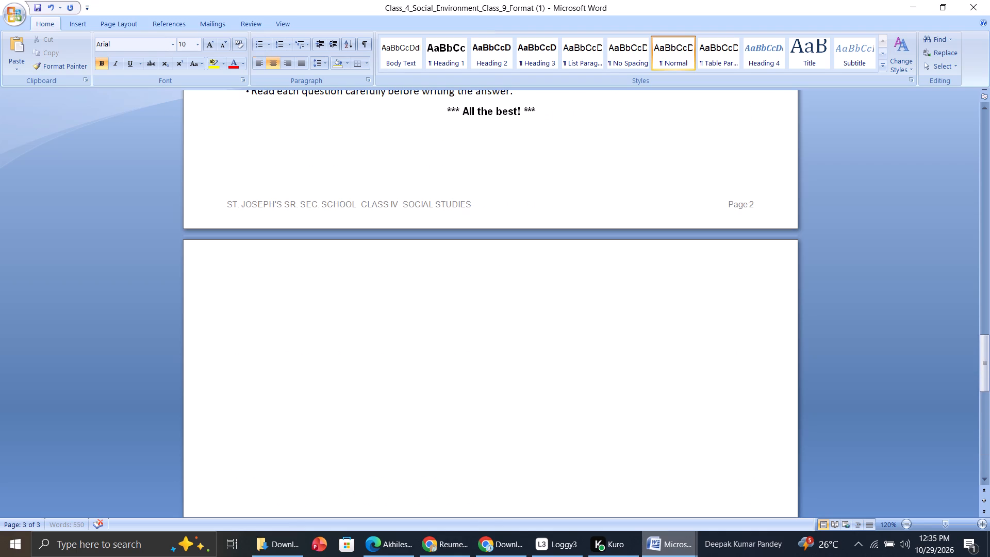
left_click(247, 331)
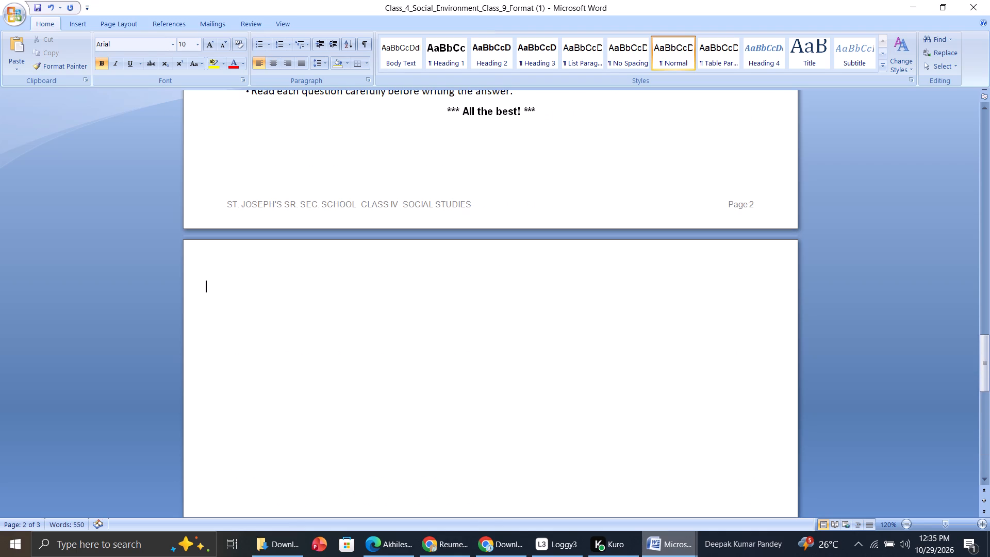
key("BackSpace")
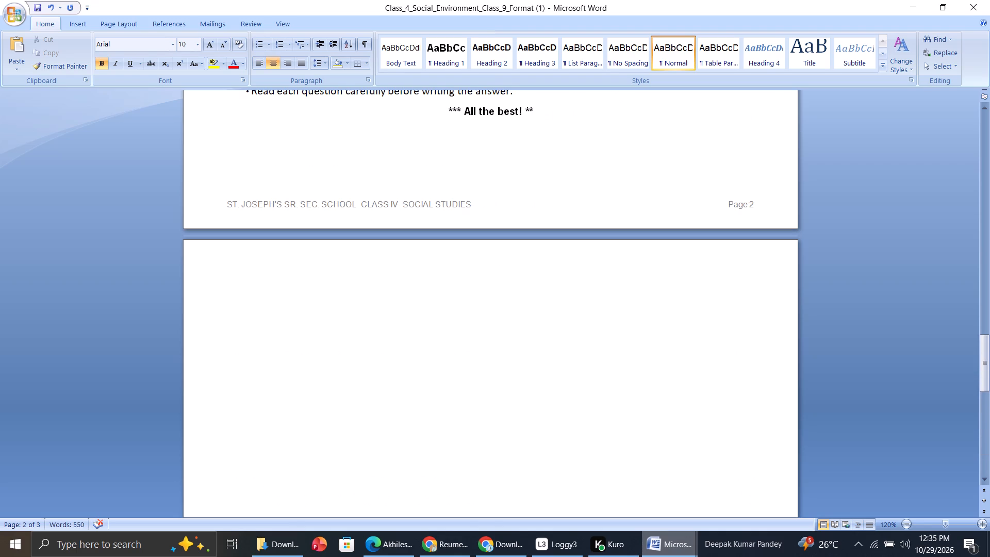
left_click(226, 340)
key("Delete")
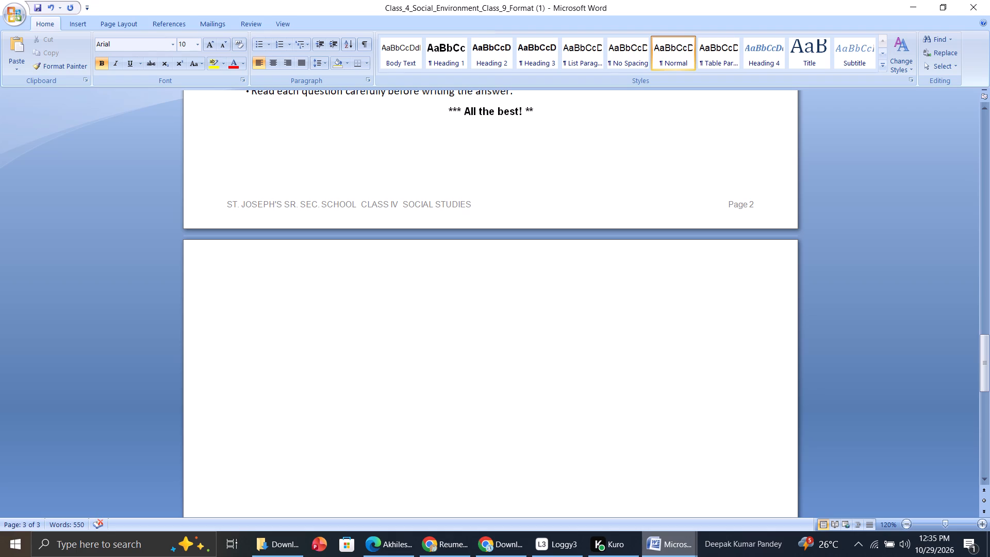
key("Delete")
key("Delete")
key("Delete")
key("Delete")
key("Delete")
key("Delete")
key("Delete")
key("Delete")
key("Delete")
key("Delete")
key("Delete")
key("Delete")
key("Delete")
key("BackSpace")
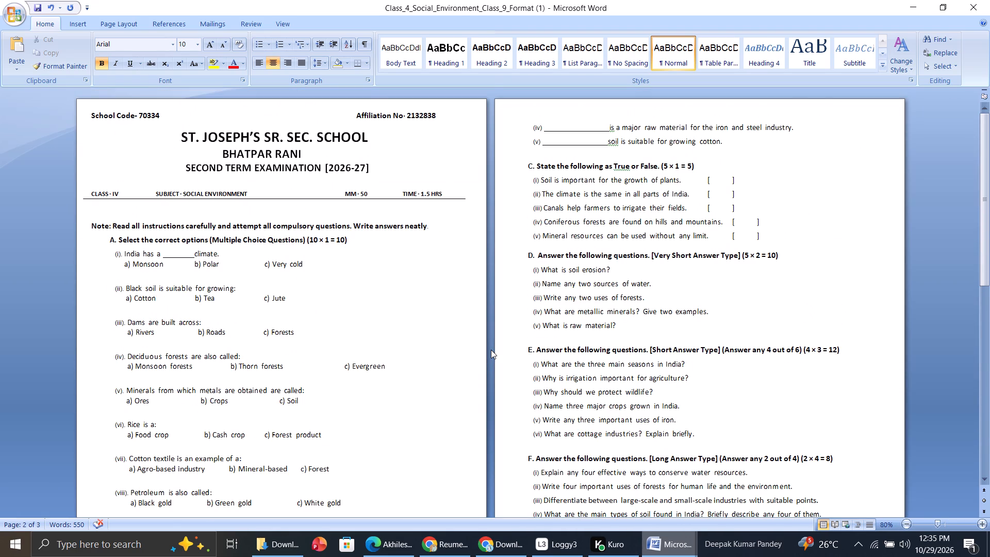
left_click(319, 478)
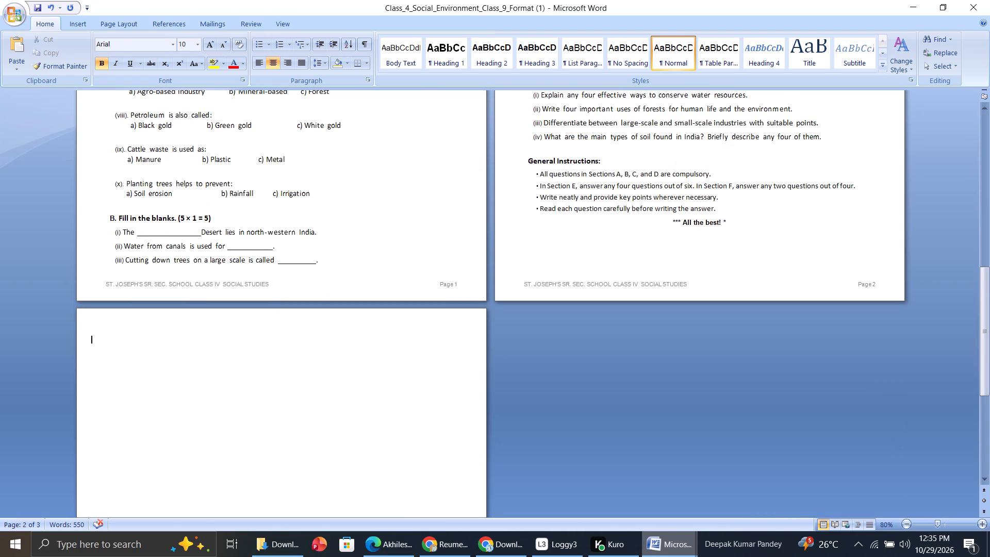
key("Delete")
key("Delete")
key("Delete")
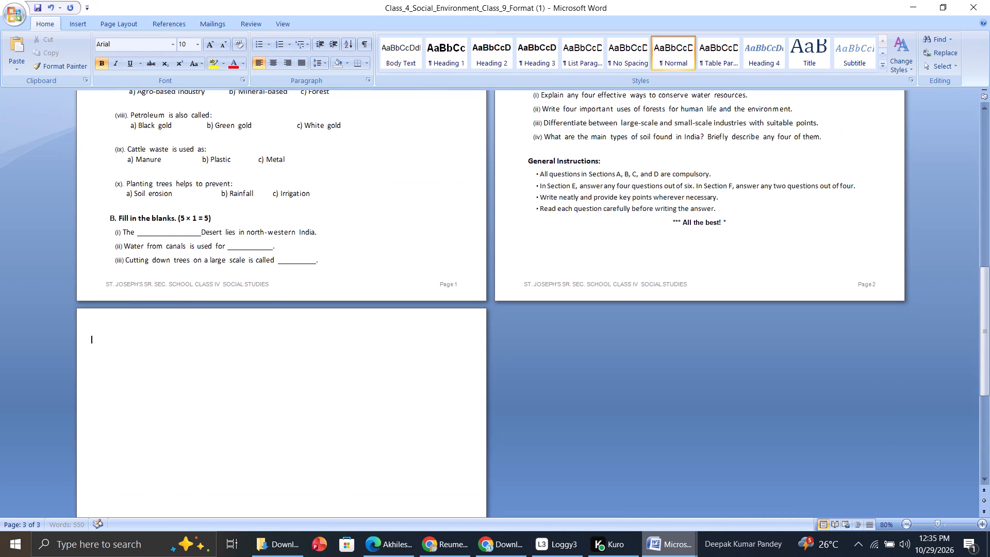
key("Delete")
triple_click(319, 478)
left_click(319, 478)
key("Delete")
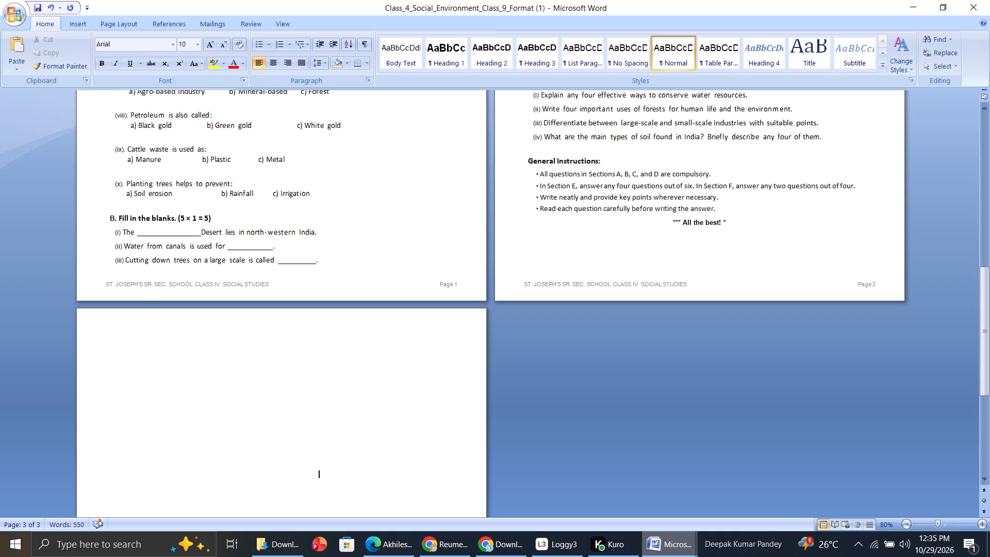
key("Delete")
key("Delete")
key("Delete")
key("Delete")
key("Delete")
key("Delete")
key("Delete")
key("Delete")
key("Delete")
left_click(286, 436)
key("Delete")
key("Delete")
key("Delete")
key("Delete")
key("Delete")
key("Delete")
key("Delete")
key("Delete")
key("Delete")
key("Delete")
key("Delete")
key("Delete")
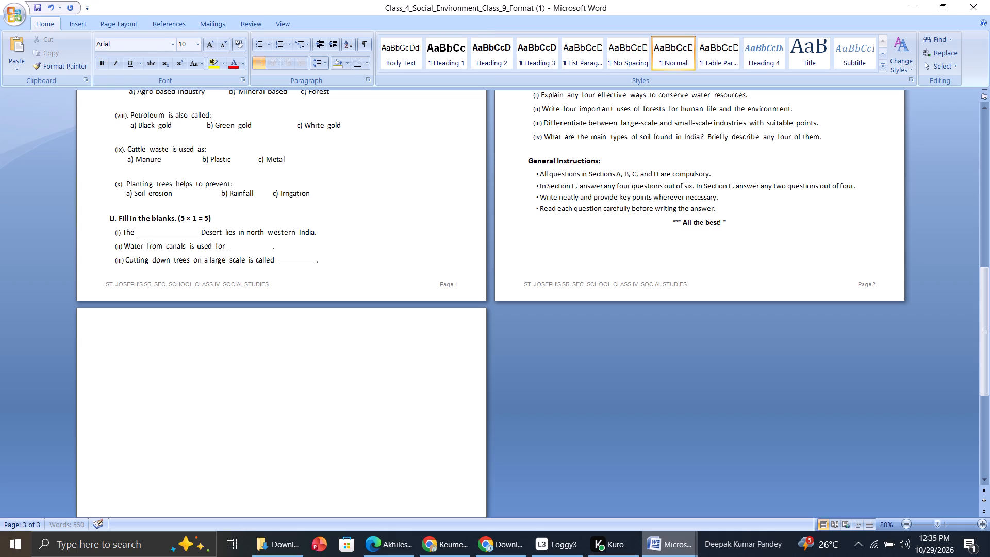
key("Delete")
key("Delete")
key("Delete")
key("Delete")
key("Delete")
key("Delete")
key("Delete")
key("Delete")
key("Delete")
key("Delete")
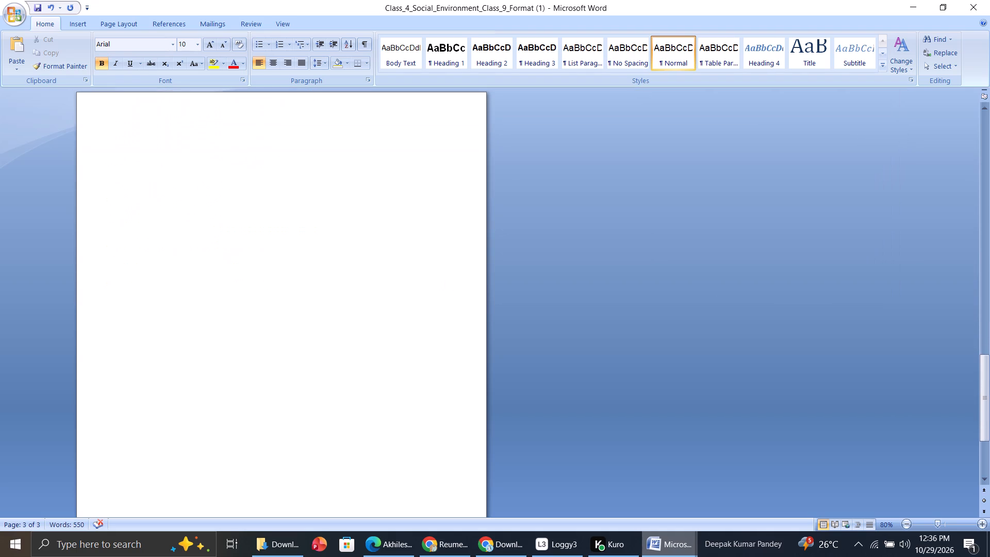
Replace the ending of the All the best! line on page 2 with two asterisks (**).
left_click_drag(286, 436, 199, 163)
key("BackSpace")
key("BackSpace")
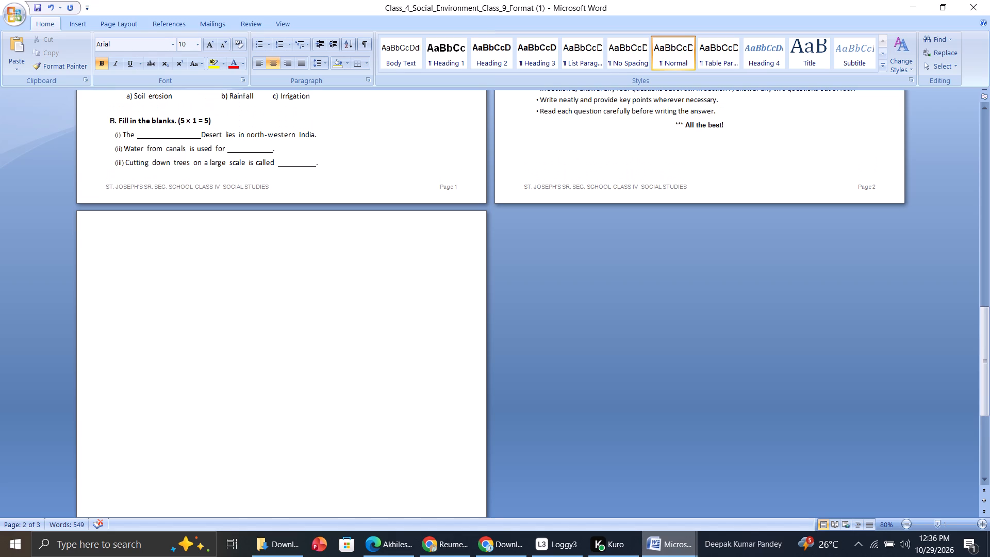
type("**")
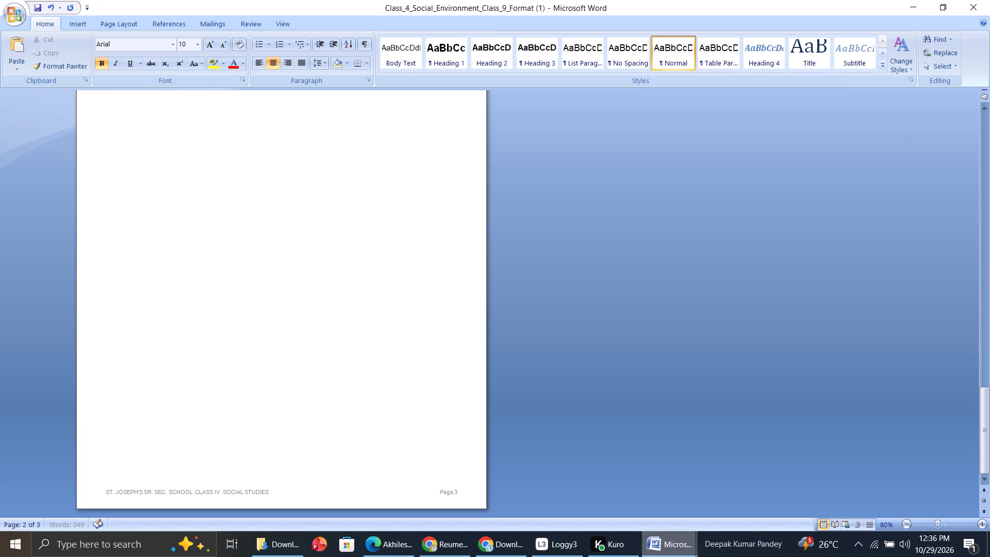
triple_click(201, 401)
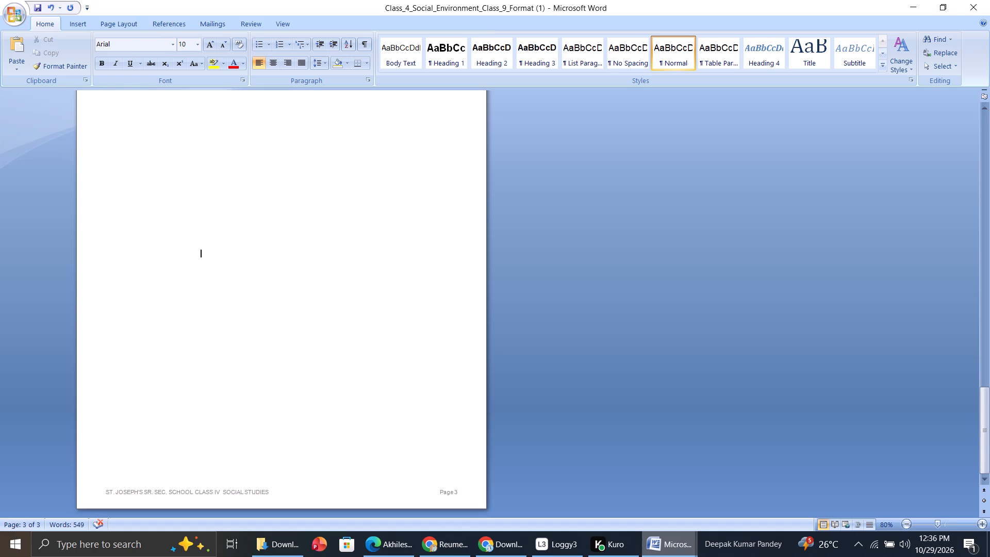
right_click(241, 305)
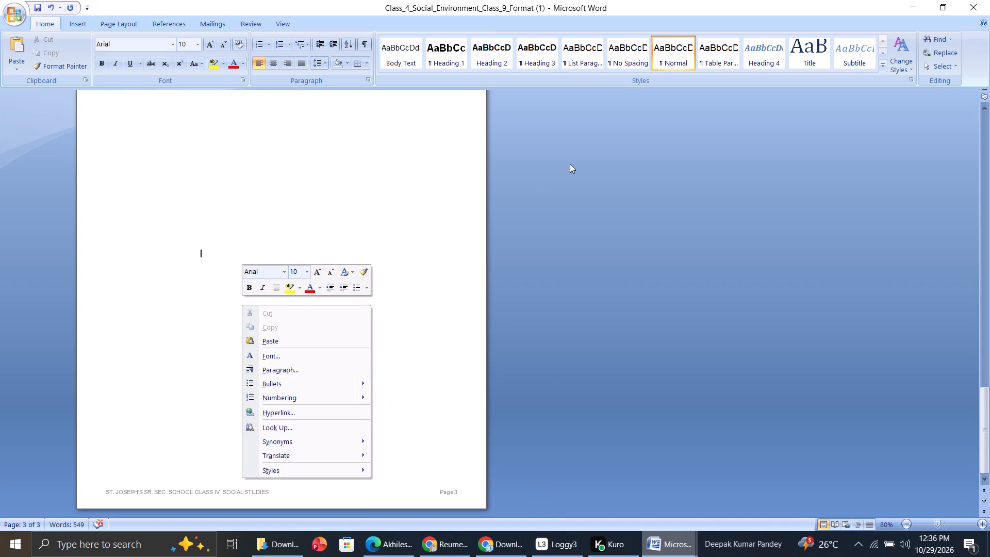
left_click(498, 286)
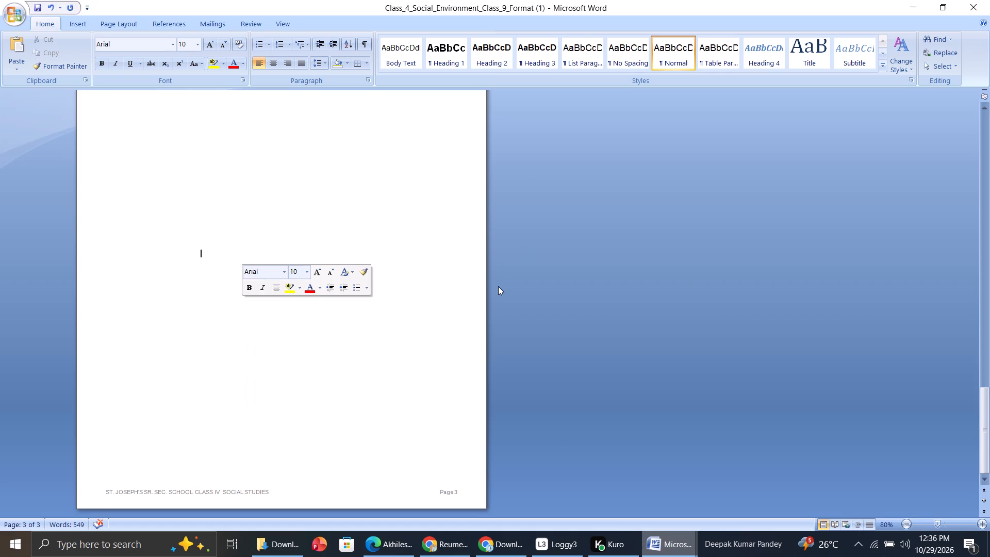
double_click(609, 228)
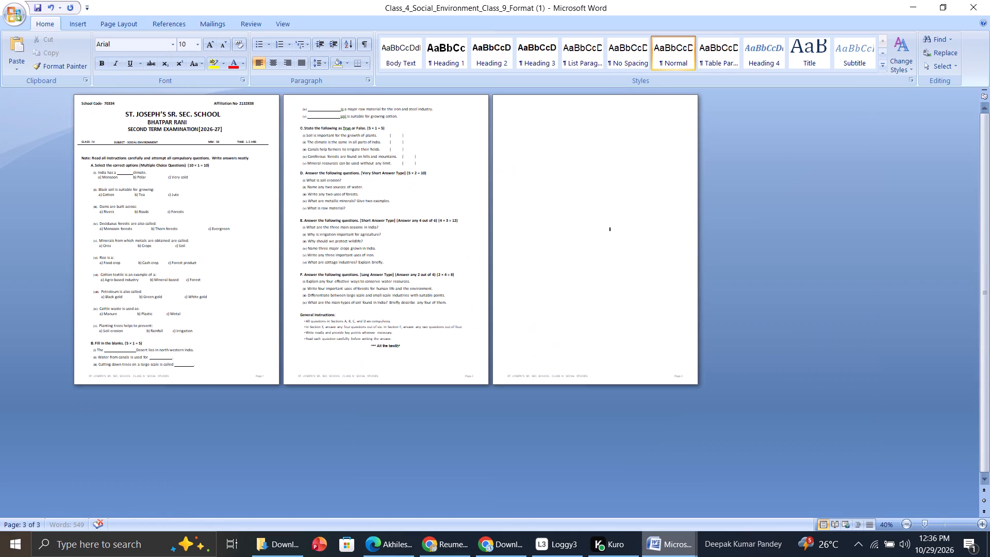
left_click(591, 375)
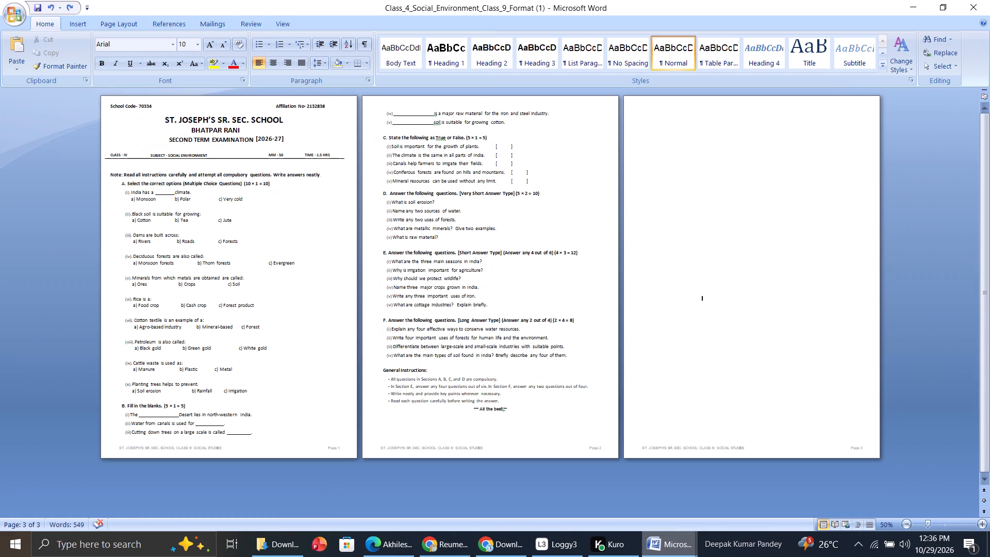
Delete the footer text ST. JOSEPH'S SR. SEC. SCHOOL CLASS IV SOCIAL STUDIES.
triple_click(645, 449)
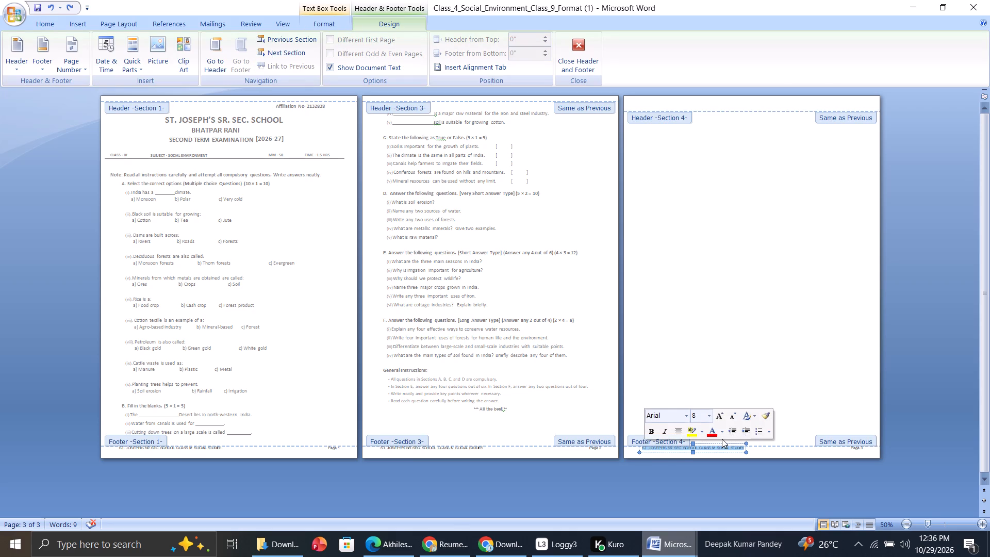
key("BackSpace")
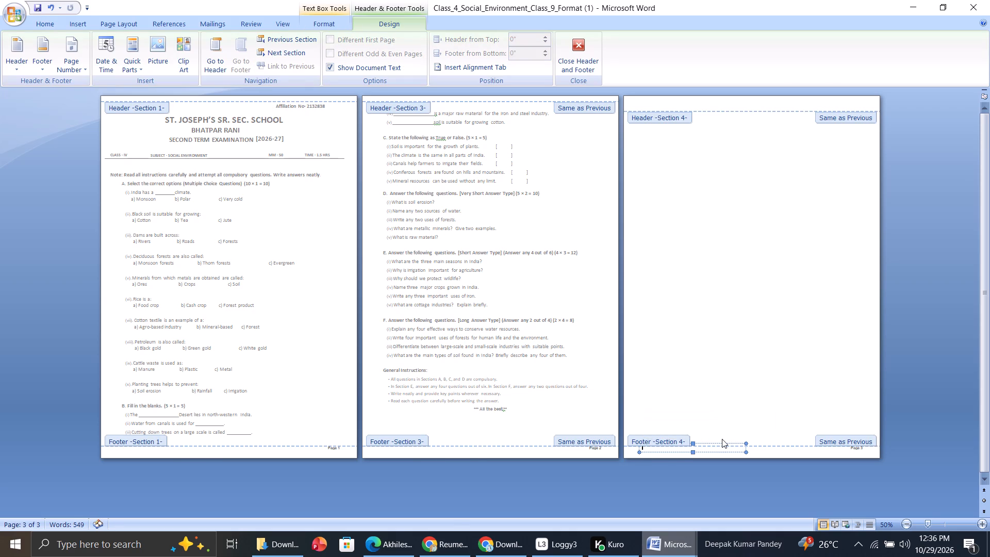
Delete the page number text from the page footer and return to the document body.
triple_click(856, 449)
key("BackSpace")
key("BackSpace")
key("Delete")
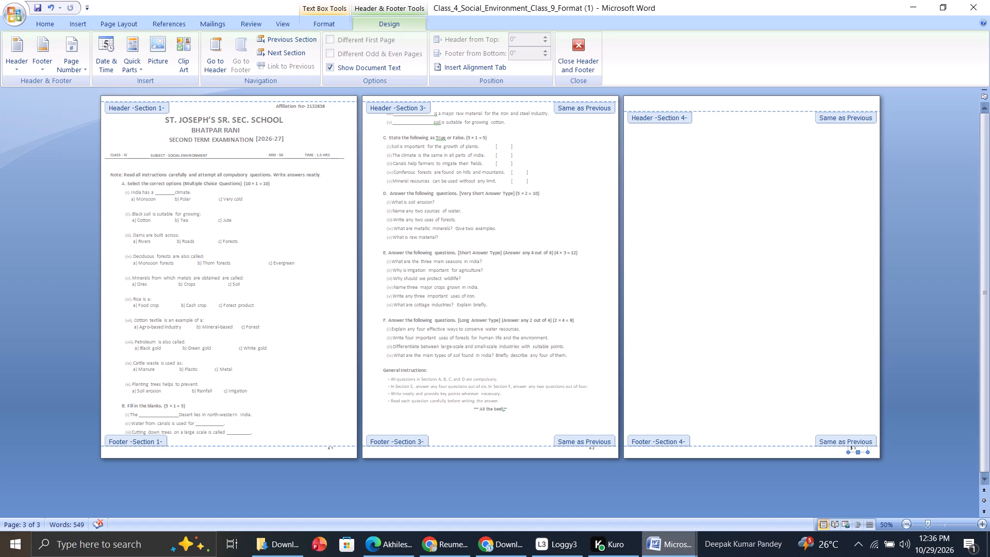
left_click(840, 390)
left_click(849, 447)
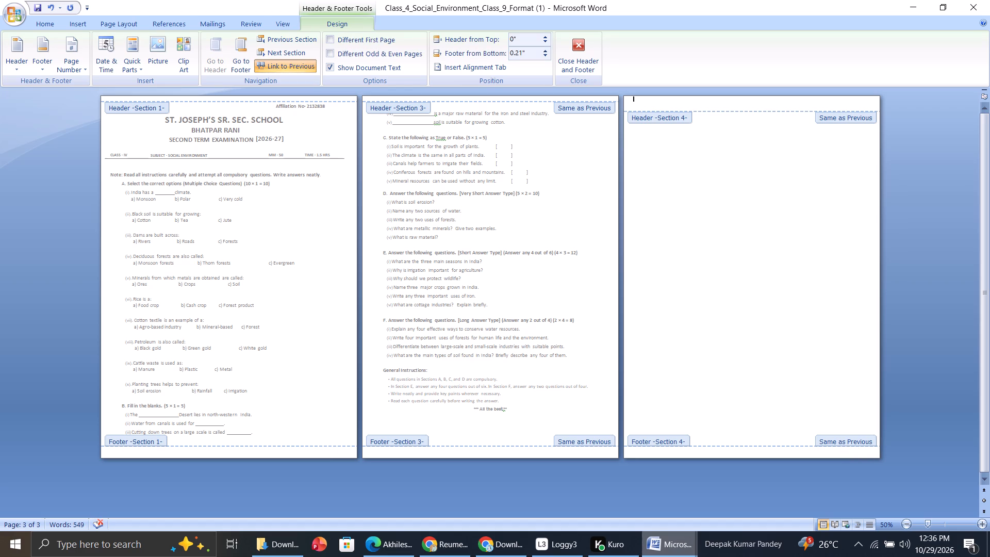
left_click(692, 413)
left_click(692, 413)
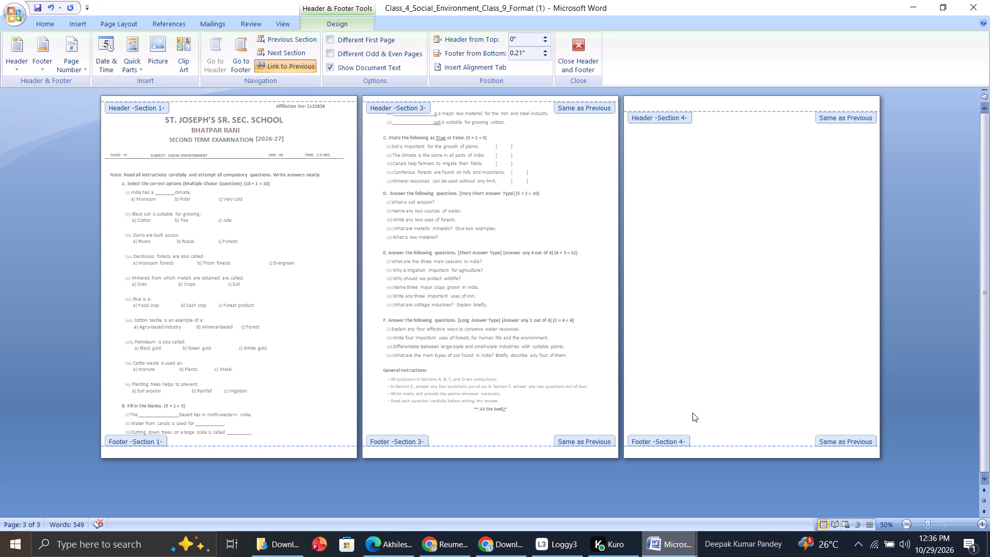
double_click(692, 413)
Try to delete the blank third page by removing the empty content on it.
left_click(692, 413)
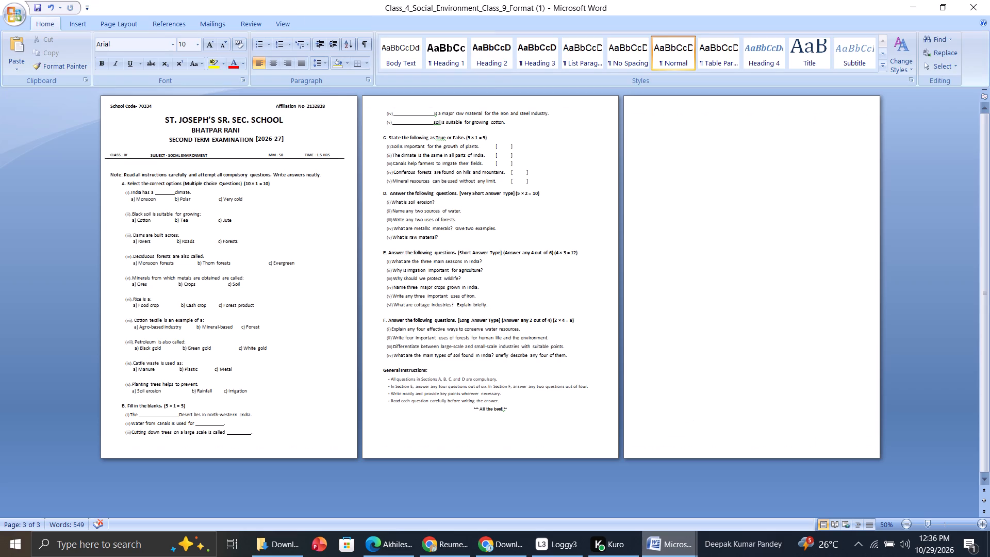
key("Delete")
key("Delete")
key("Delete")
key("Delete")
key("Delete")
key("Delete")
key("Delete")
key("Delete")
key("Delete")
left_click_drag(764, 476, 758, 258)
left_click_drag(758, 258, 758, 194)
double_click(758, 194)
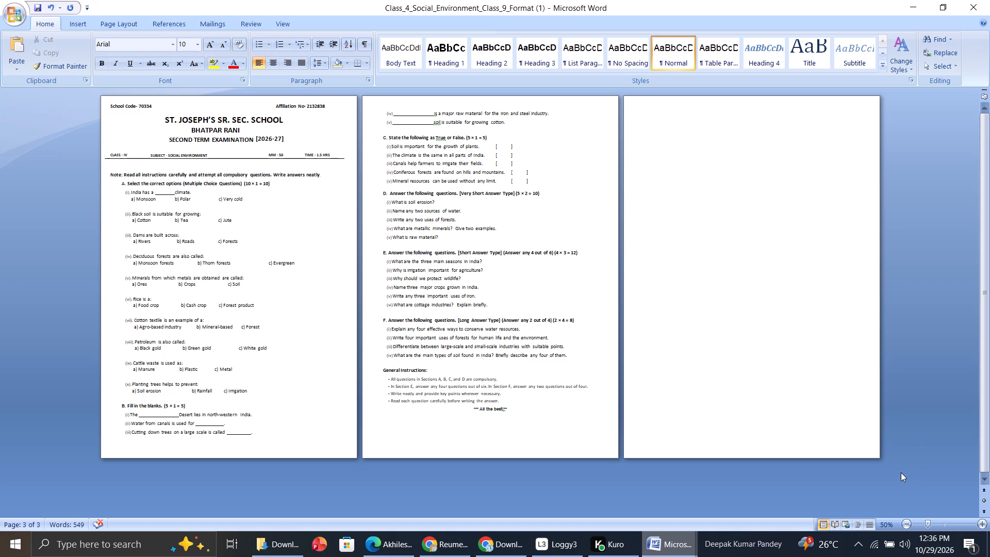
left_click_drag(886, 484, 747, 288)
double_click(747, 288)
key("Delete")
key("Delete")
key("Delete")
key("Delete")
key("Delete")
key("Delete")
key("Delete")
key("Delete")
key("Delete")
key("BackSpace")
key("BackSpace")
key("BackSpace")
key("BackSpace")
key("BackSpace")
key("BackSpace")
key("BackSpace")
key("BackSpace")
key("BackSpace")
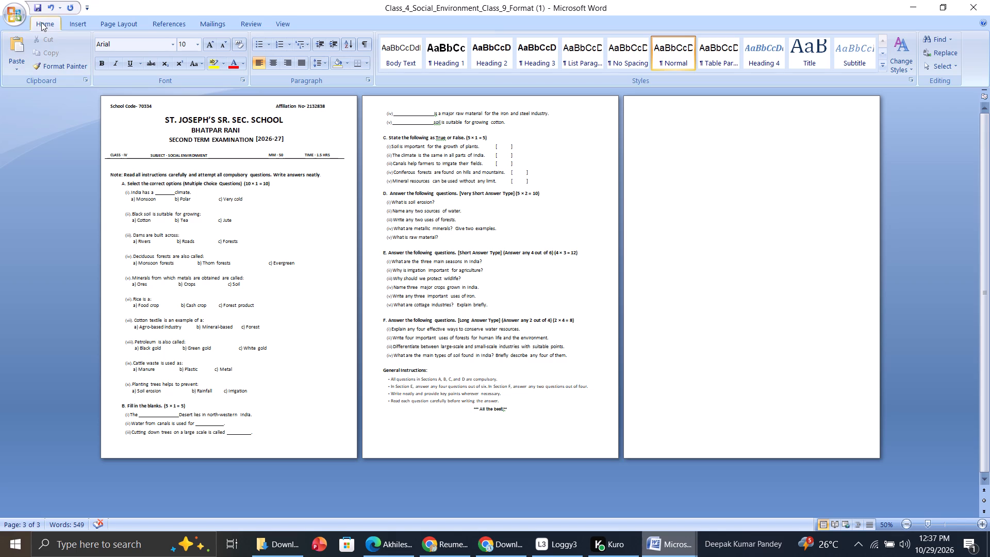
Save a copy to the Desktop as a Word Document named Class_4_Social_Environment_Class_9_Format (1).
left_click(18, 14)
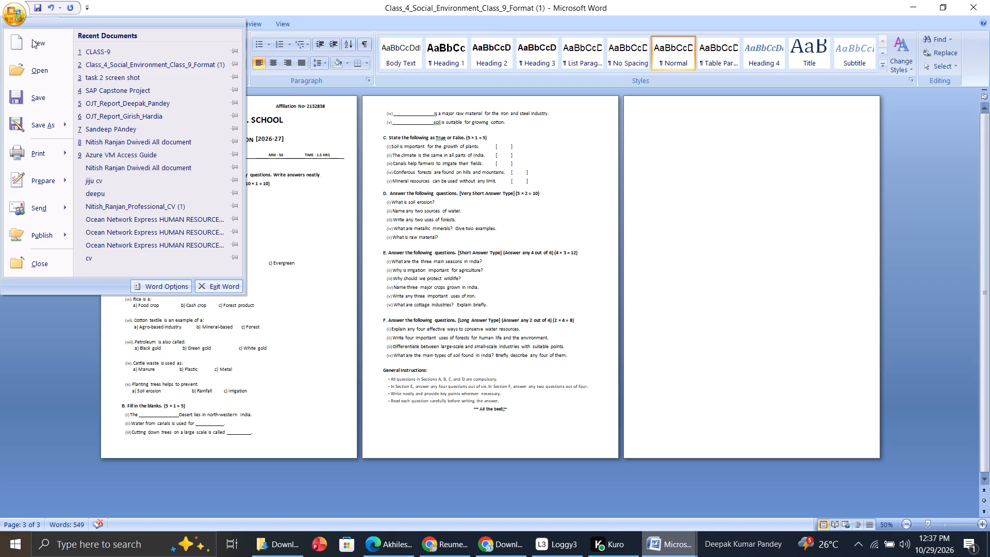
left_click(39, 127)
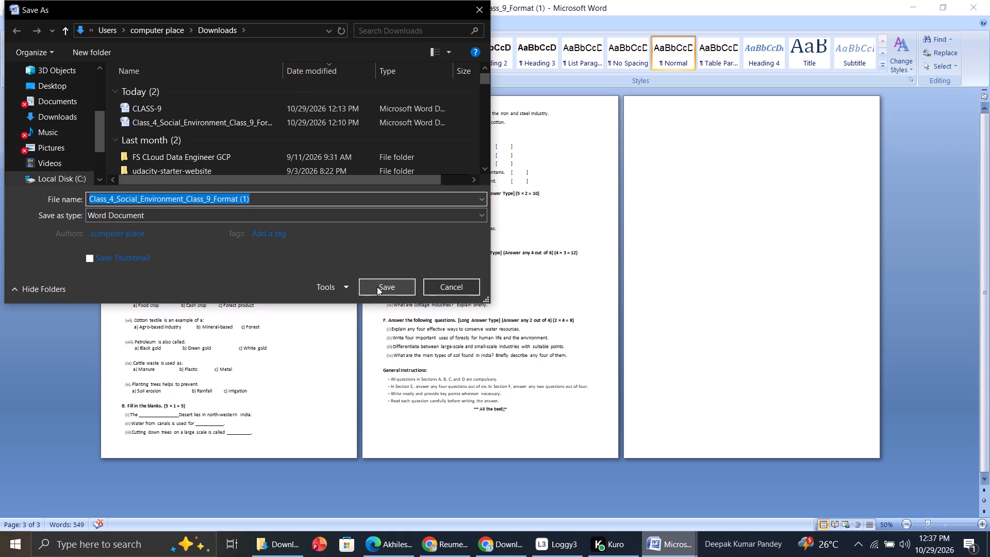
left_click(71, 85)
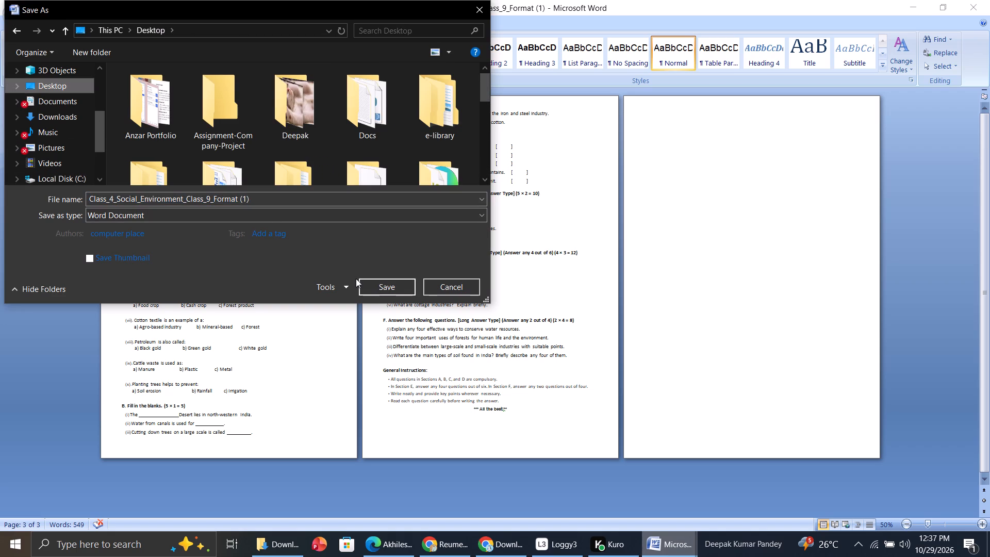
left_click(384, 289)
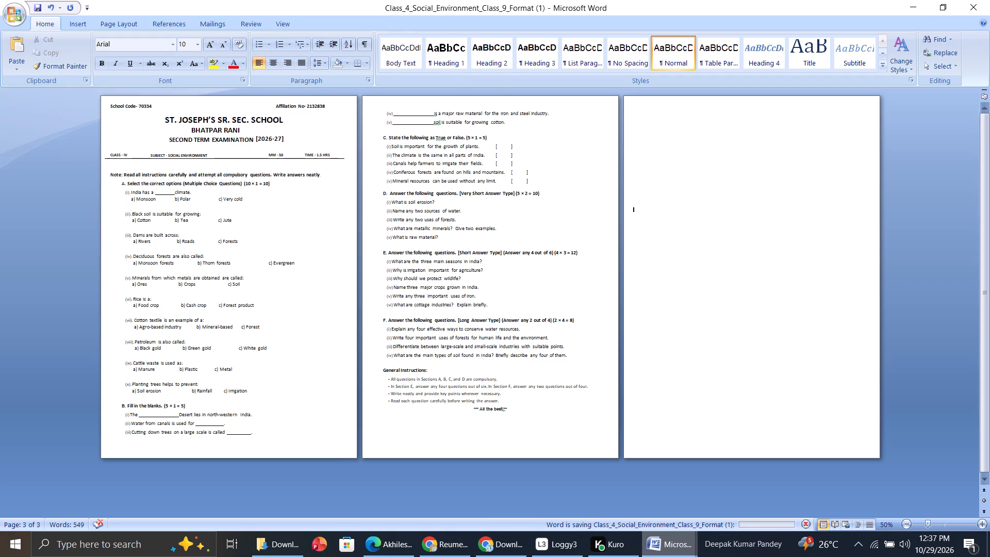
Print only pages 1,2 of the exam paper with Microsoft Print to PDF.
key("ctrl+p")
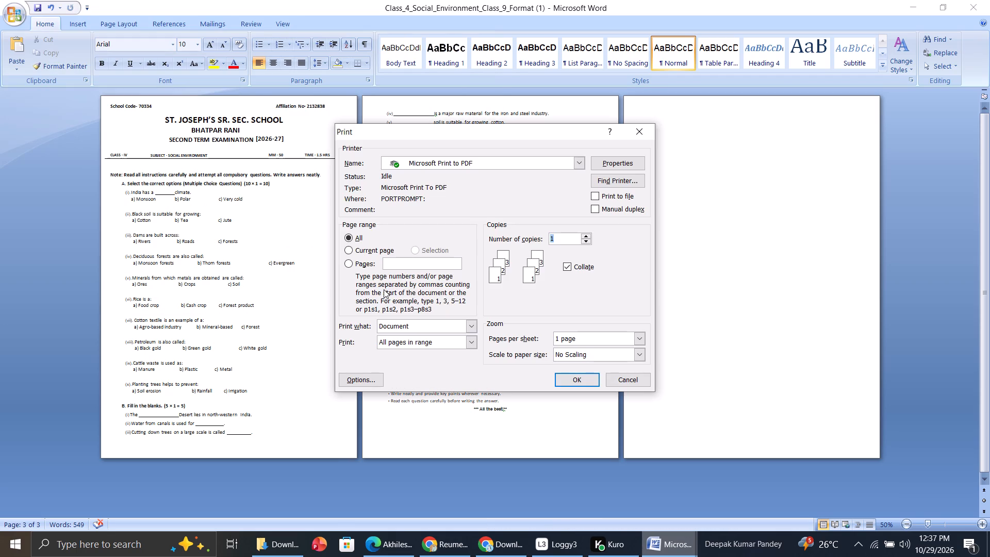
left_click(348, 263)
key("1")
key("2")
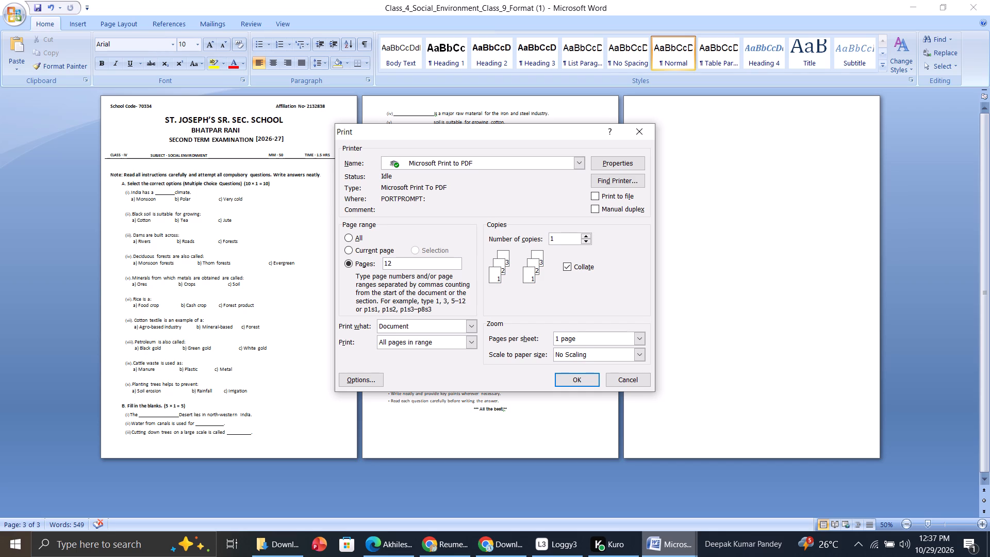
key("BackSpace")
type(",2")
left_click(575, 380)
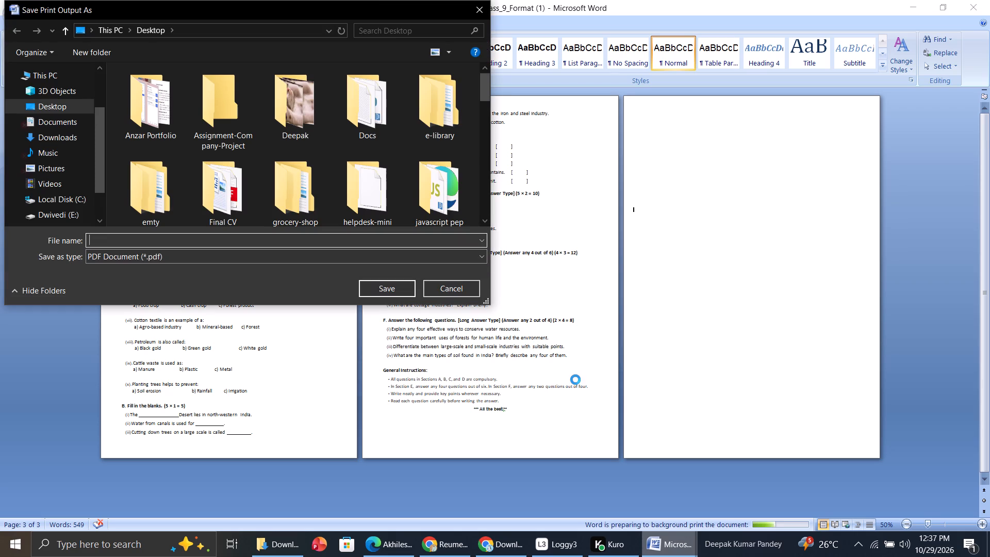
Name the PDF output on the Desktop, starting the file name with class 4 env.
left_click(150, 29)
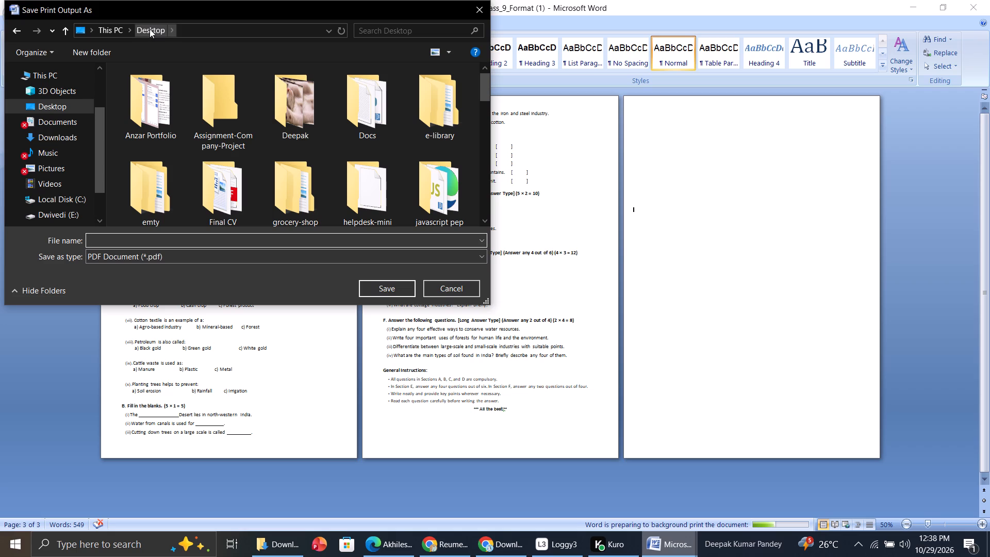
type("class")
key("space")
type("4")
key("space")
key("space")
type("s")
key("BackSpace")
type("ebvirnment")
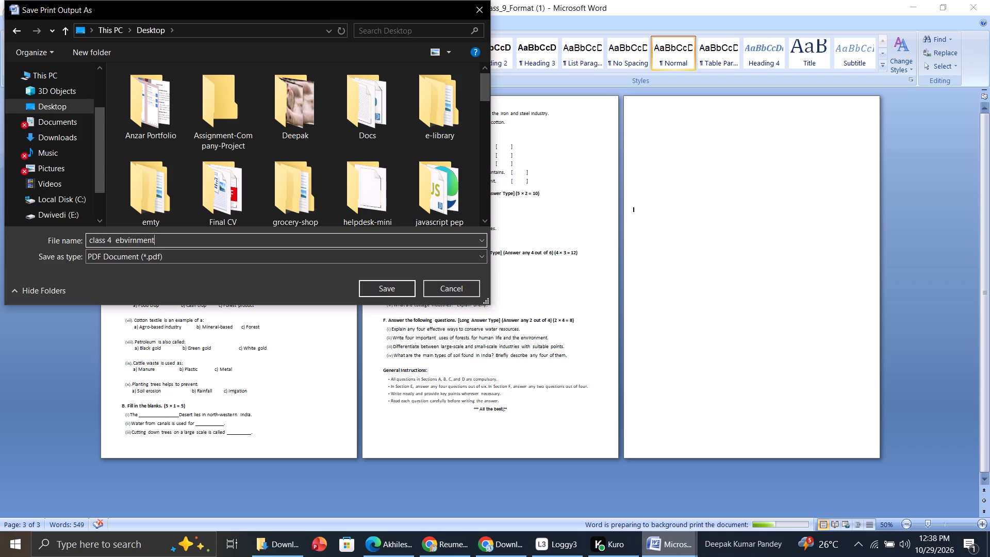
key("BackSpace")
key("BackSpace")
key("BackSpace")
key("BackSpace")
key("BackSpace")
key("BackSpace")
key("BackSpace")
key("BackSpace")
key("BackSpace")
type("nv")
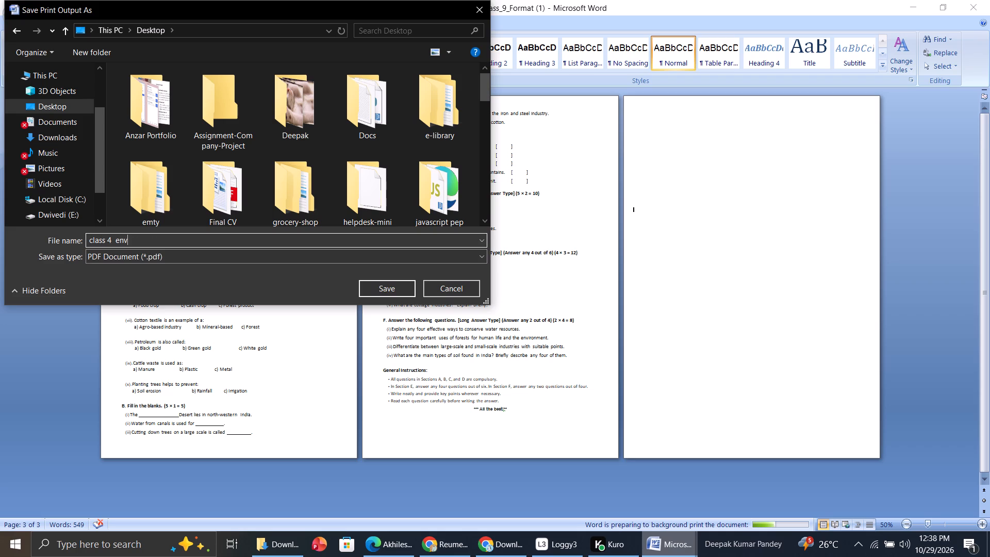
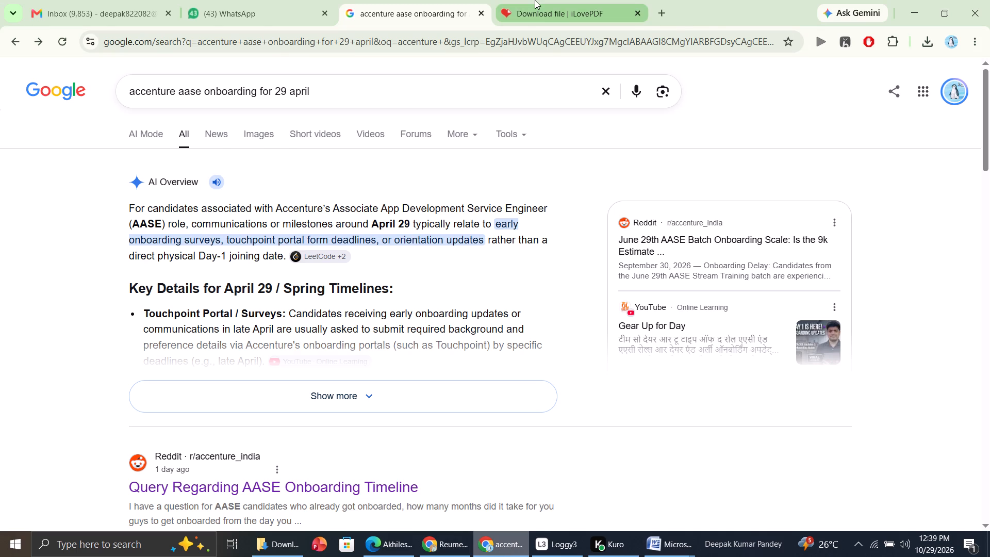
Switch to the iLovePDF download page for the converted Word document in Google Chrome.
left_click(535, 0)
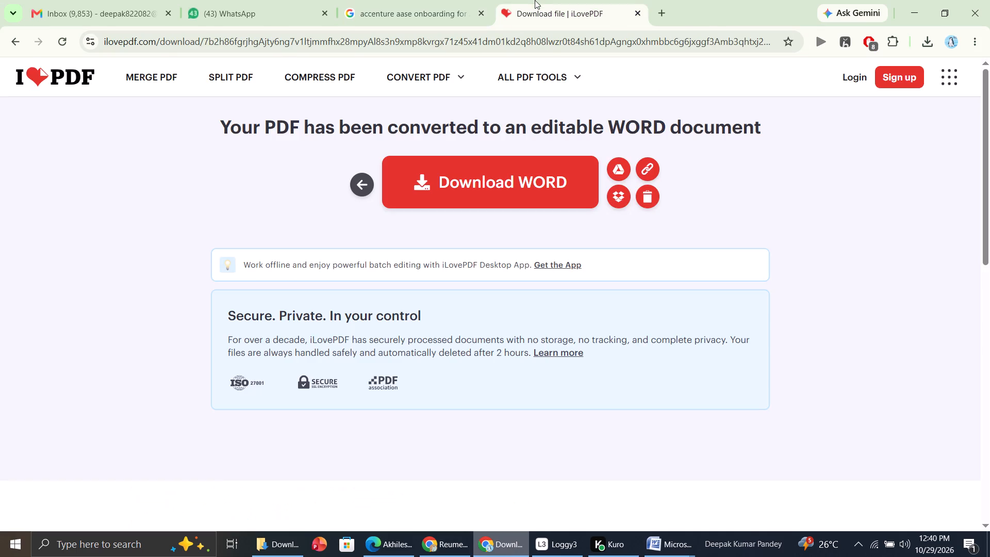